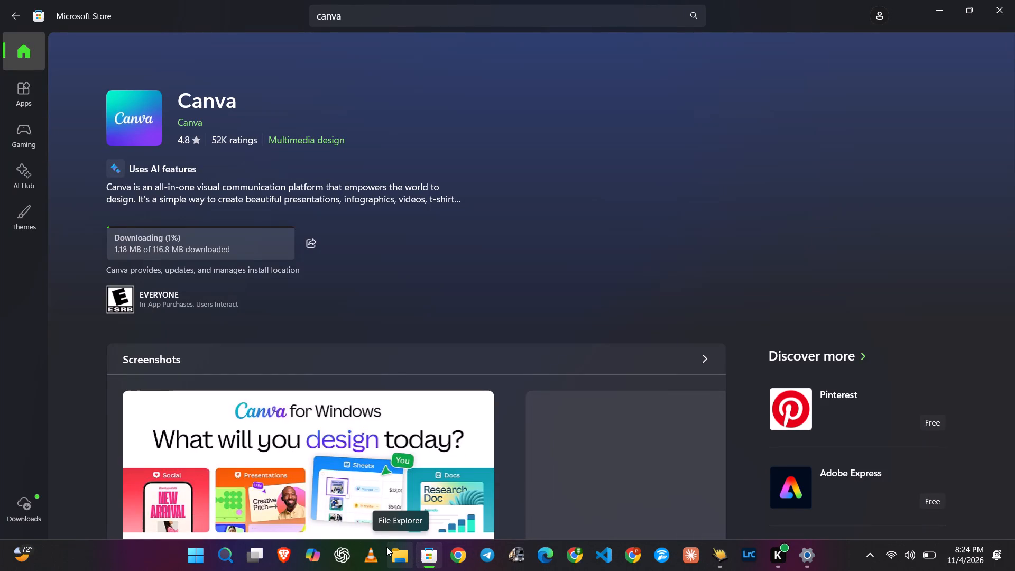
Launch Excel 2016 and create a new blank workbook.
{"action": "type", "text": "EXC"}
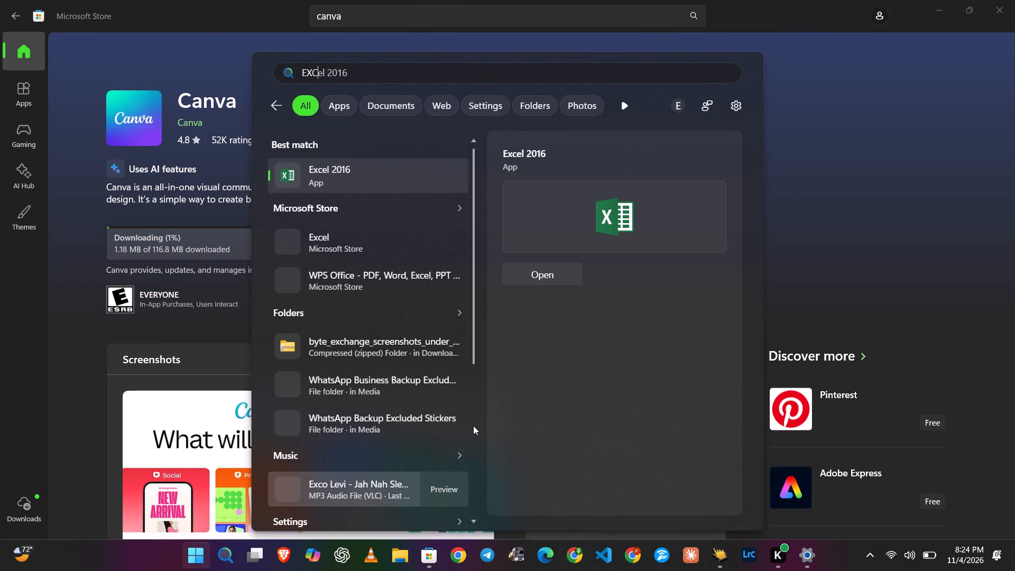
{"action": "left_click", "coordinate": [531, 281]}
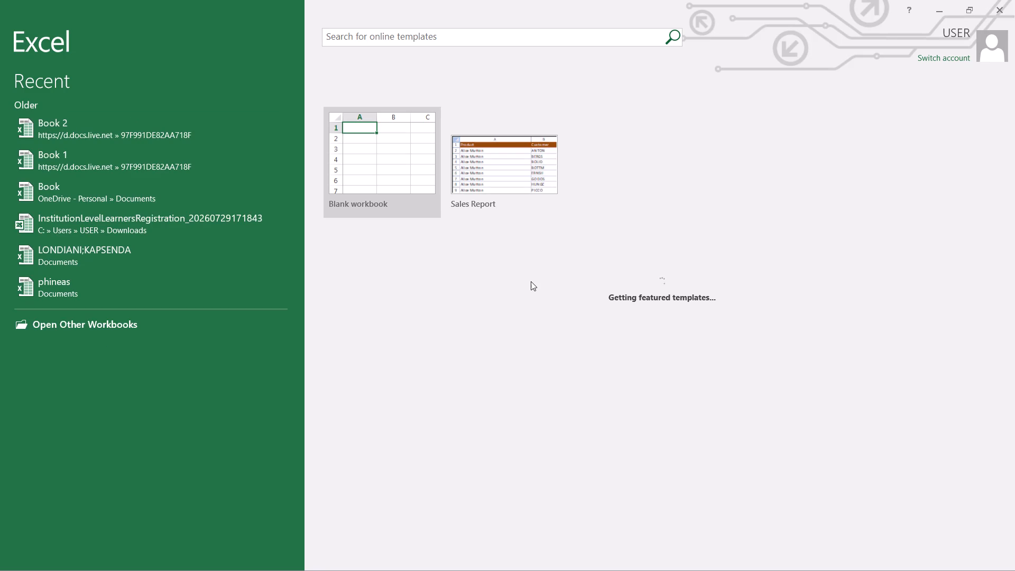
{"action": "left_click", "coordinate": [380, 137]}
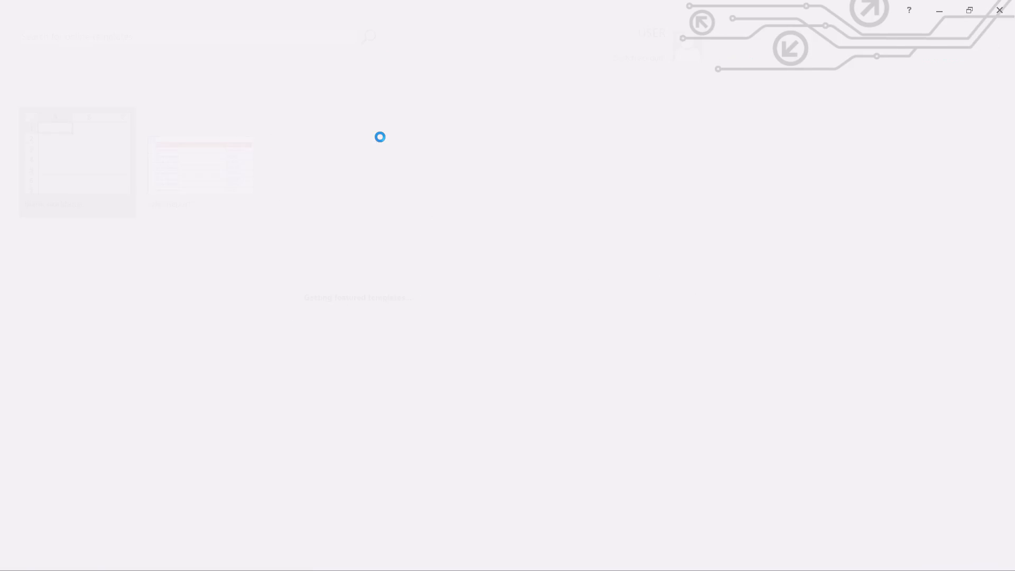
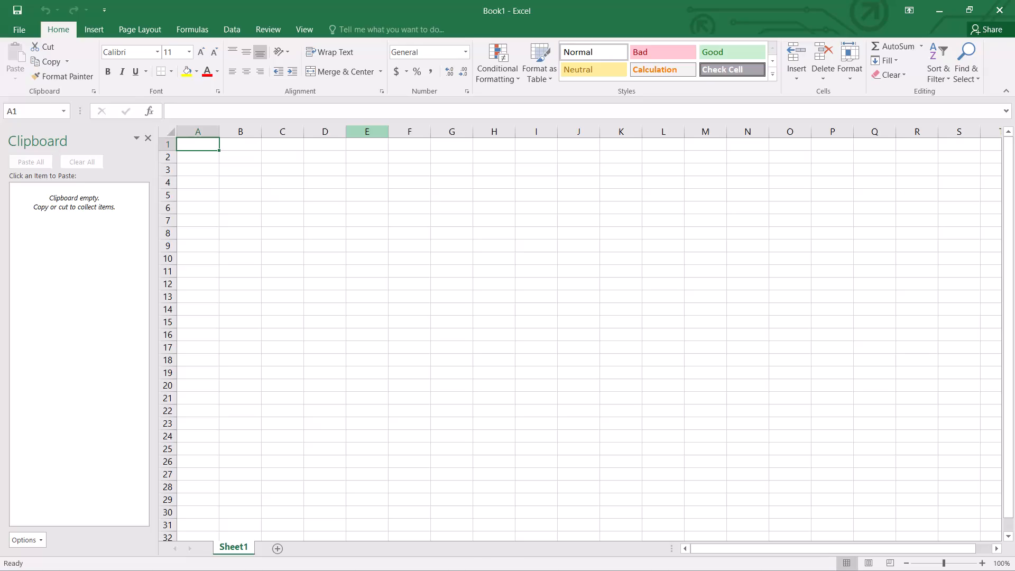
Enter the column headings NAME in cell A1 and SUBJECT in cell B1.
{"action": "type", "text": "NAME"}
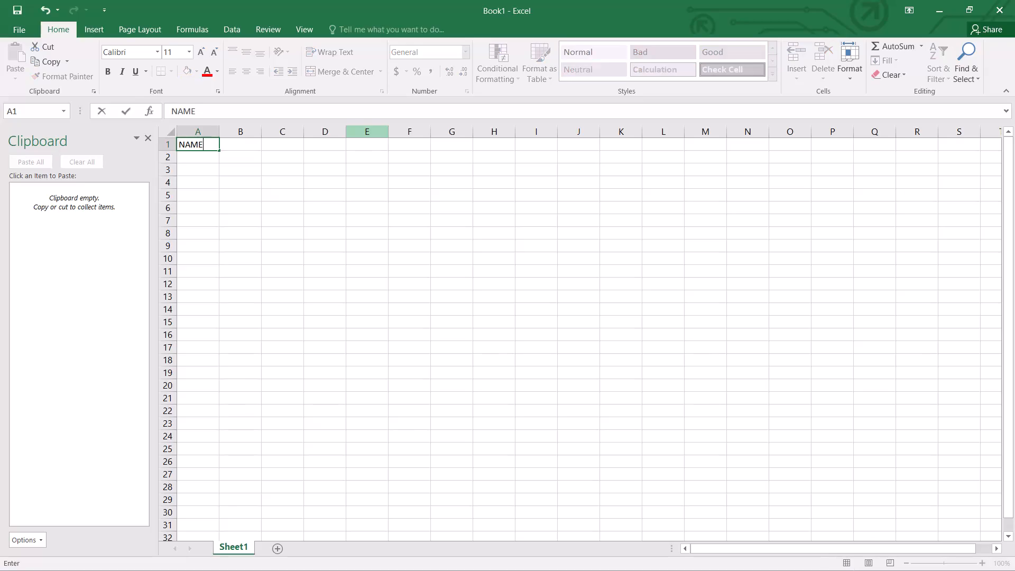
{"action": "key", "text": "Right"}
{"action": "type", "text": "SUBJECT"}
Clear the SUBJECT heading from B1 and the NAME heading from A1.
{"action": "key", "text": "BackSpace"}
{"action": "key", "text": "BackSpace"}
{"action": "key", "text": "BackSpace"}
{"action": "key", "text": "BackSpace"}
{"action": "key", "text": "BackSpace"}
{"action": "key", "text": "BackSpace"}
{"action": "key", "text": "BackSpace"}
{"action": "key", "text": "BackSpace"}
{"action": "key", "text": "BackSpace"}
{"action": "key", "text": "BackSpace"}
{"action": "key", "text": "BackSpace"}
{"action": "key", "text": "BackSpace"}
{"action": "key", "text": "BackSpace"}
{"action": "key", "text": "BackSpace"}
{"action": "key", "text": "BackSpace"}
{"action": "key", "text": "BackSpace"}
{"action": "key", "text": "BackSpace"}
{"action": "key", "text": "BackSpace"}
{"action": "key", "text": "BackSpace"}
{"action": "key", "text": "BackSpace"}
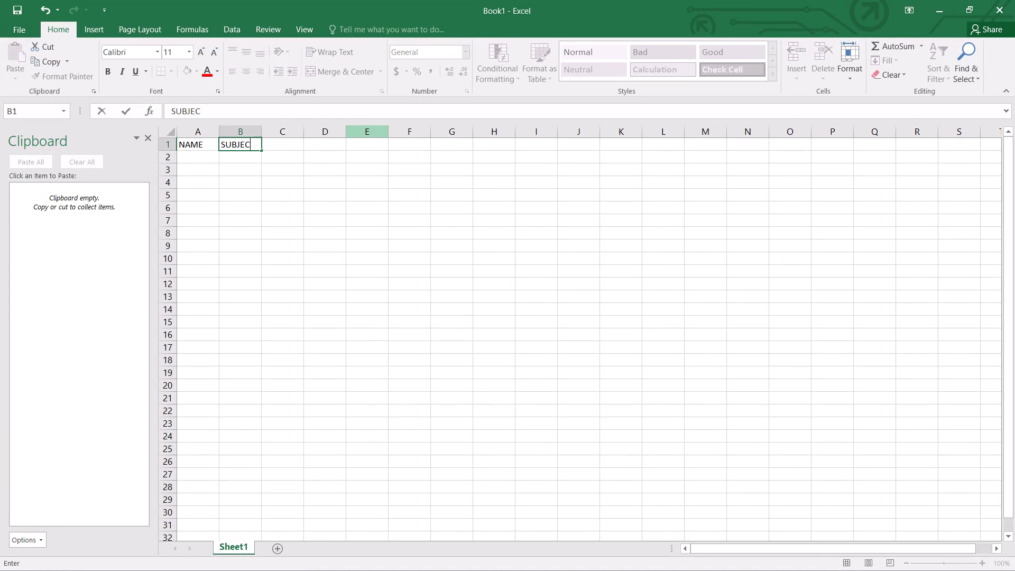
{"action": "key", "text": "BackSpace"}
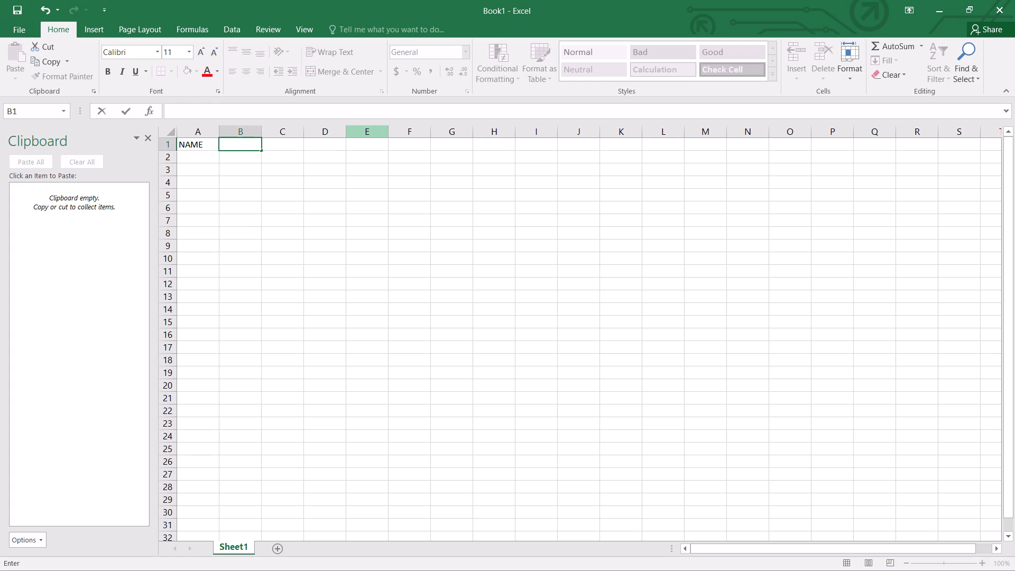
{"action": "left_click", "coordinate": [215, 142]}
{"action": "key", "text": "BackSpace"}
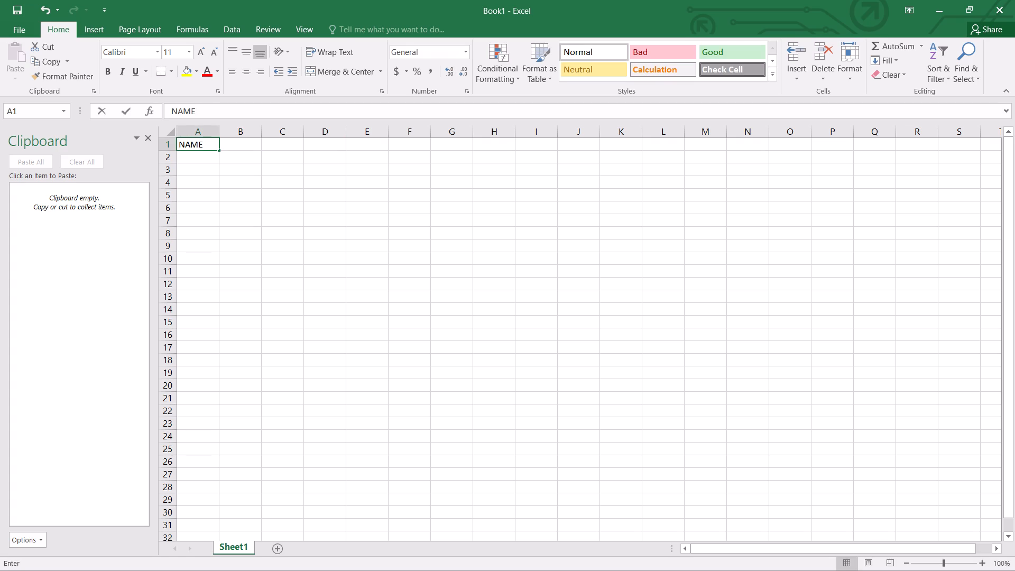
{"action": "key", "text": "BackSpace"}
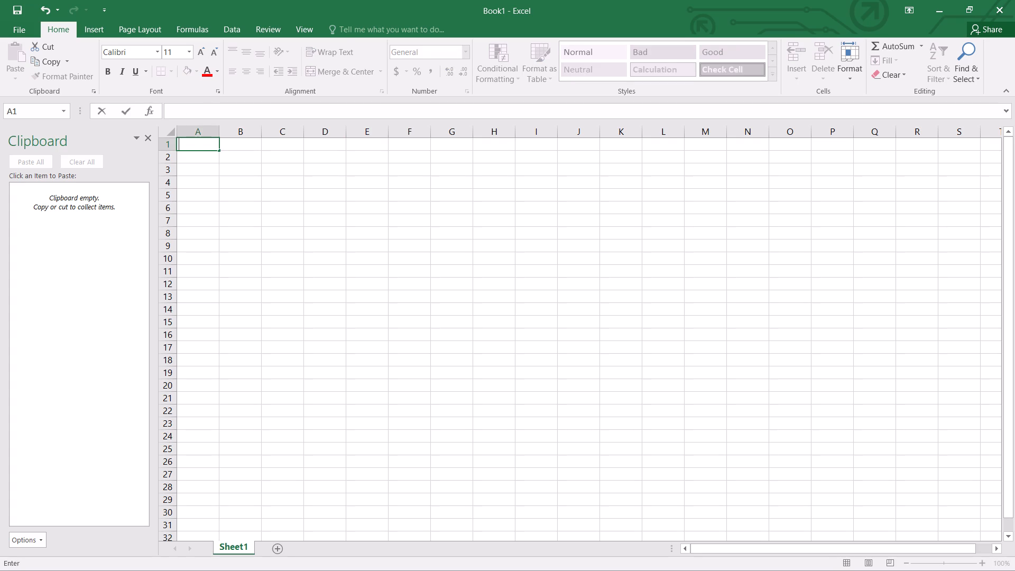
Merge and center the range A1:T4 to form a title area at the top of the sheet.
{"action": "left_click_drag", "start_coordinate": [220, 150], "coordinate": [243, 150]}
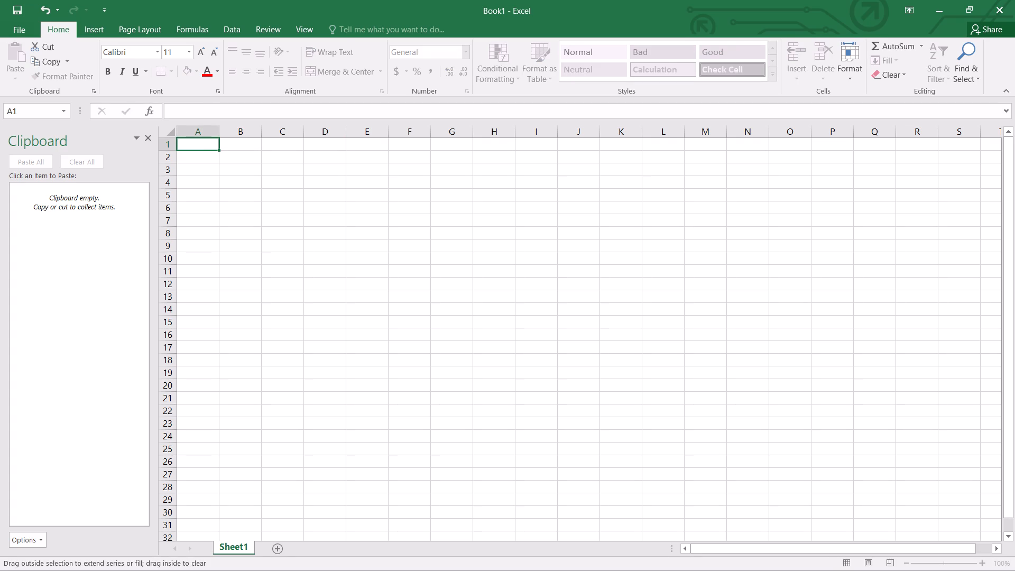
{"action": "left_click_drag", "start_coordinate": [243, 150], "coordinate": [1006, 243]}
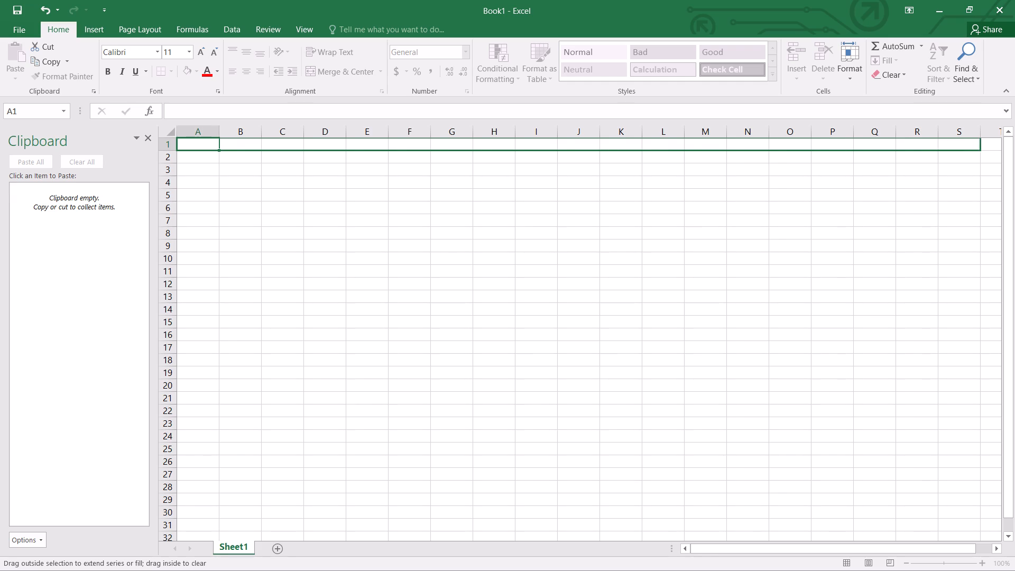
{"action": "left_click_drag", "start_coordinate": [1006, 243], "coordinate": [886, 170]}
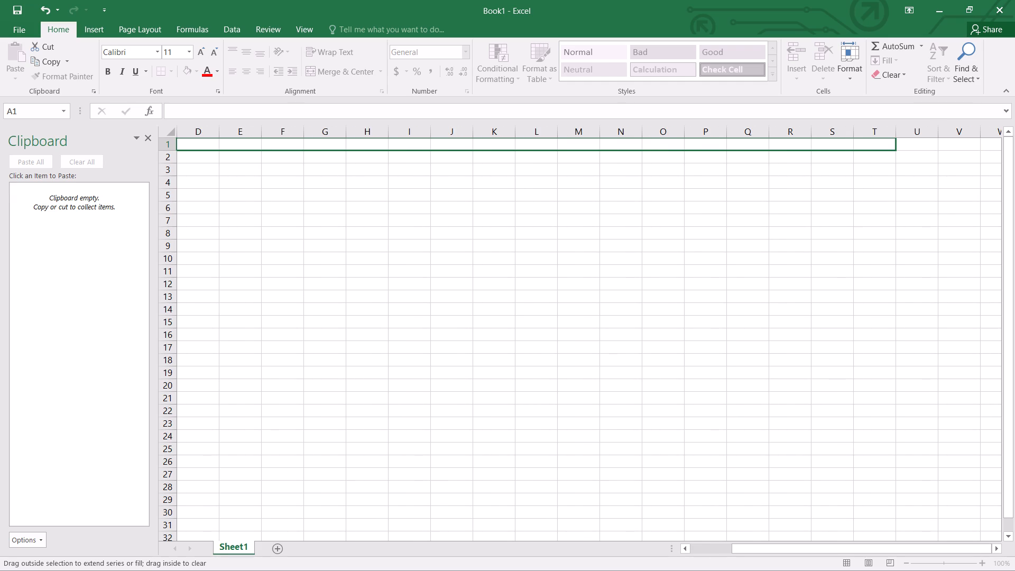
{"action": "left_click_drag", "start_coordinate": [886, 170], "coordinate": [897, 154]}
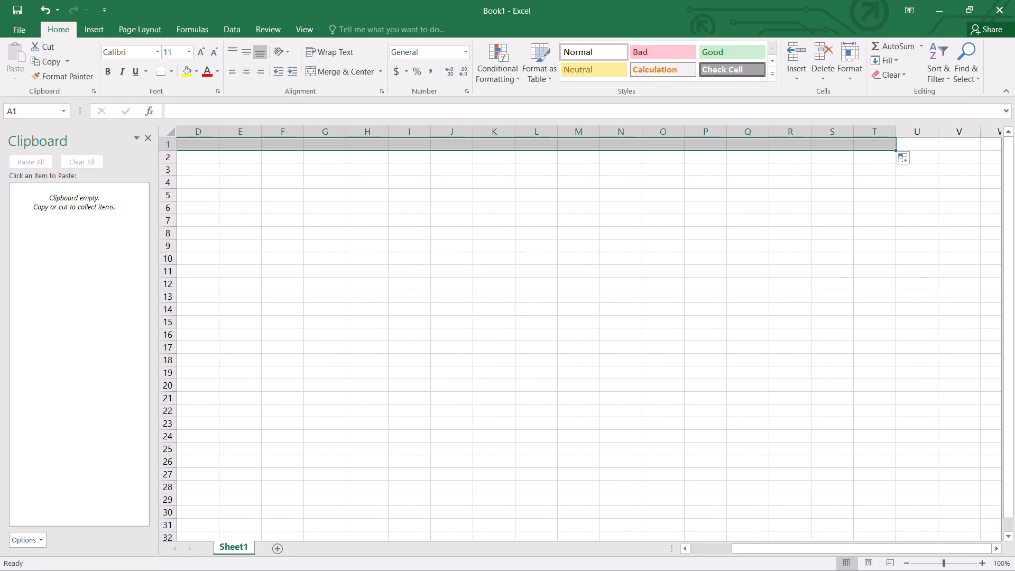
{"action": "left_click_drag", "start_coordinate": [894, 149], "coordinate": [894, 182]}
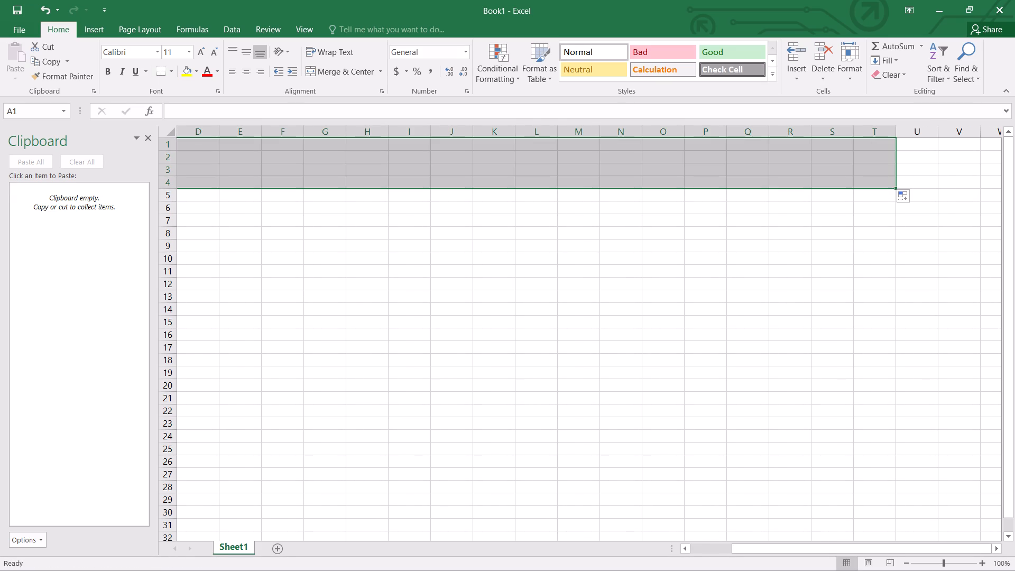
{"action": "right_click", "coordinate": [786, 166]}
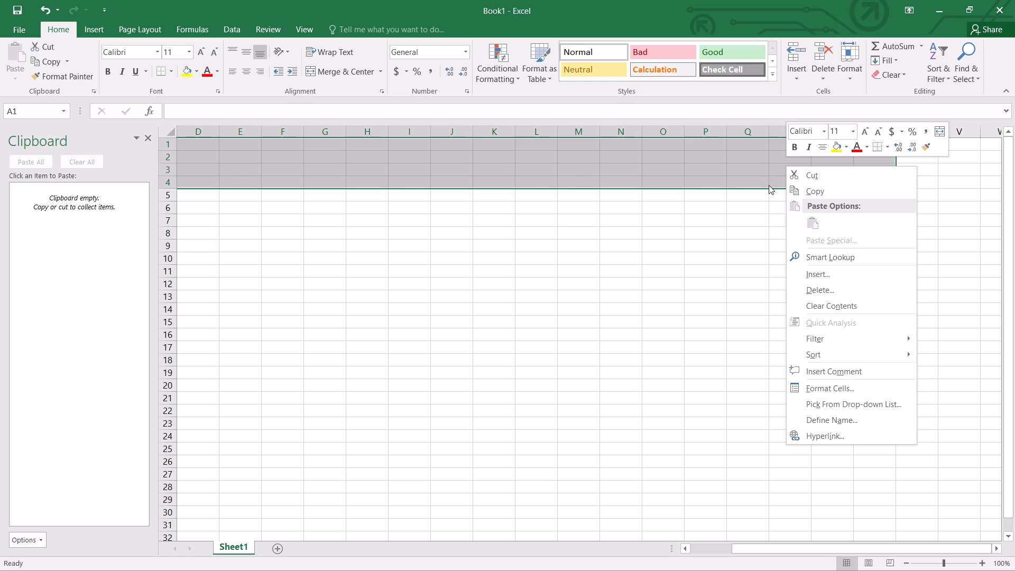
{"action": "left_click", "coordinate": [353, 72]}
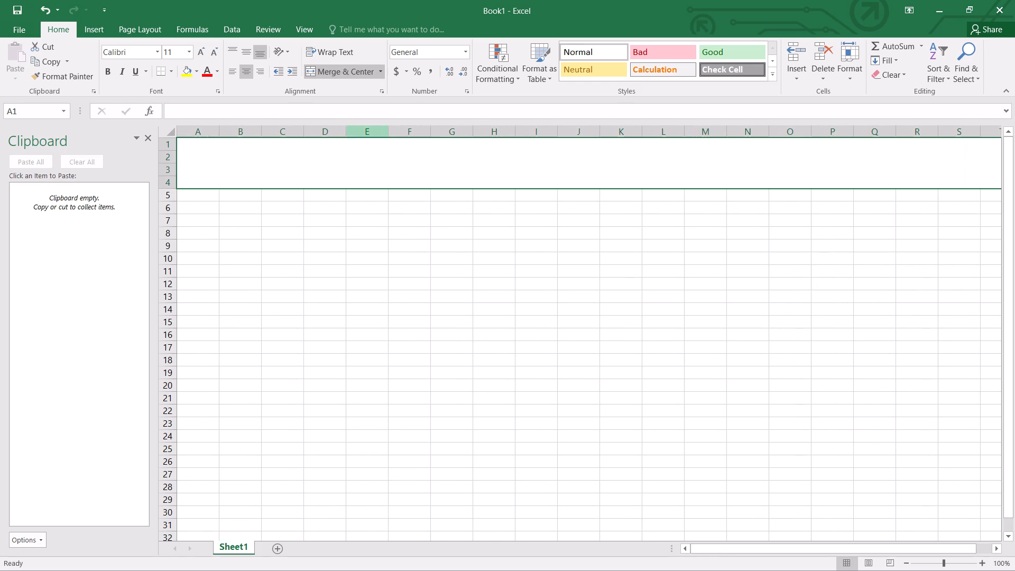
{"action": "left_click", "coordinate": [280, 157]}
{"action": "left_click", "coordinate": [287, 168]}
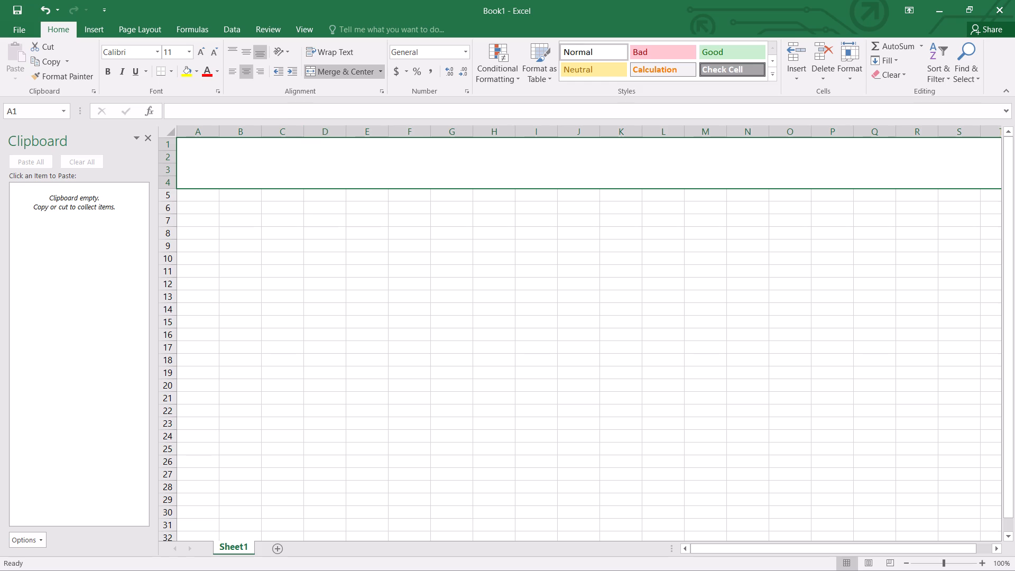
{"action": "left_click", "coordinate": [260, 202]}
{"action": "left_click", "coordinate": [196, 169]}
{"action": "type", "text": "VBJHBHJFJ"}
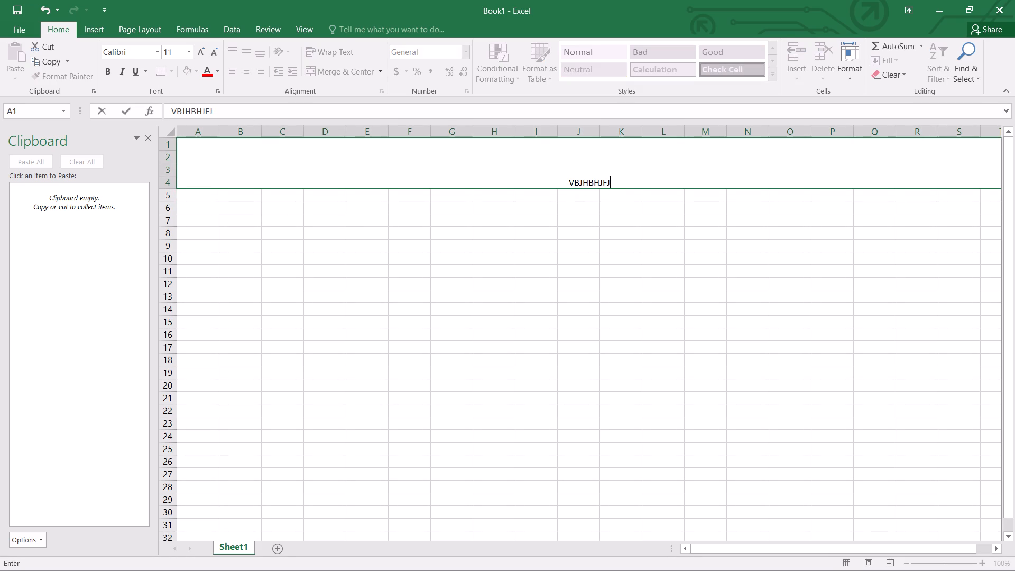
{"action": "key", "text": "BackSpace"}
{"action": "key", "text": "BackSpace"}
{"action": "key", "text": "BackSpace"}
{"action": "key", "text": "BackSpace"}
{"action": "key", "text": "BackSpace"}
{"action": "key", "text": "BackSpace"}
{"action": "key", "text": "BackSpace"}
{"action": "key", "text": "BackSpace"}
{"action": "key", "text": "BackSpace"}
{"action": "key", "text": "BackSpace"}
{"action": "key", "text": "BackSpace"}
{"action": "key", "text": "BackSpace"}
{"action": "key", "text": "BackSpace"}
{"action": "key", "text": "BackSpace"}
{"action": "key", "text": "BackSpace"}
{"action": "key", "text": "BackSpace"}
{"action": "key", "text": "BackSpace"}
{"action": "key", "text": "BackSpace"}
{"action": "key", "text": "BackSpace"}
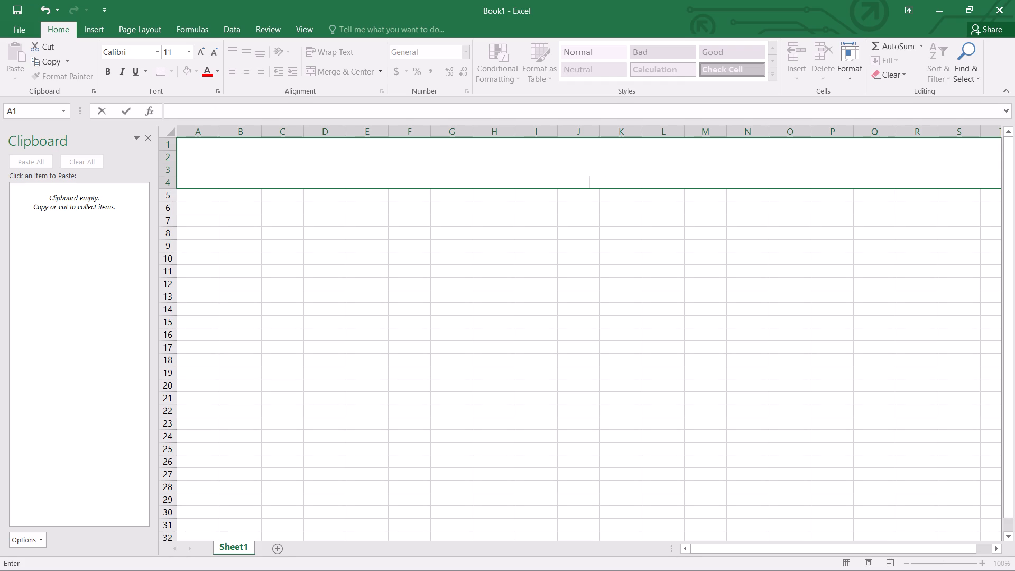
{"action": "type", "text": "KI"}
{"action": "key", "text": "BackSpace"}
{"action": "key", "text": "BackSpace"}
Enter the title KIPSOJAS JUNIOR SEC SCHOOL GRADE 9 RESULTS in the merged cell.
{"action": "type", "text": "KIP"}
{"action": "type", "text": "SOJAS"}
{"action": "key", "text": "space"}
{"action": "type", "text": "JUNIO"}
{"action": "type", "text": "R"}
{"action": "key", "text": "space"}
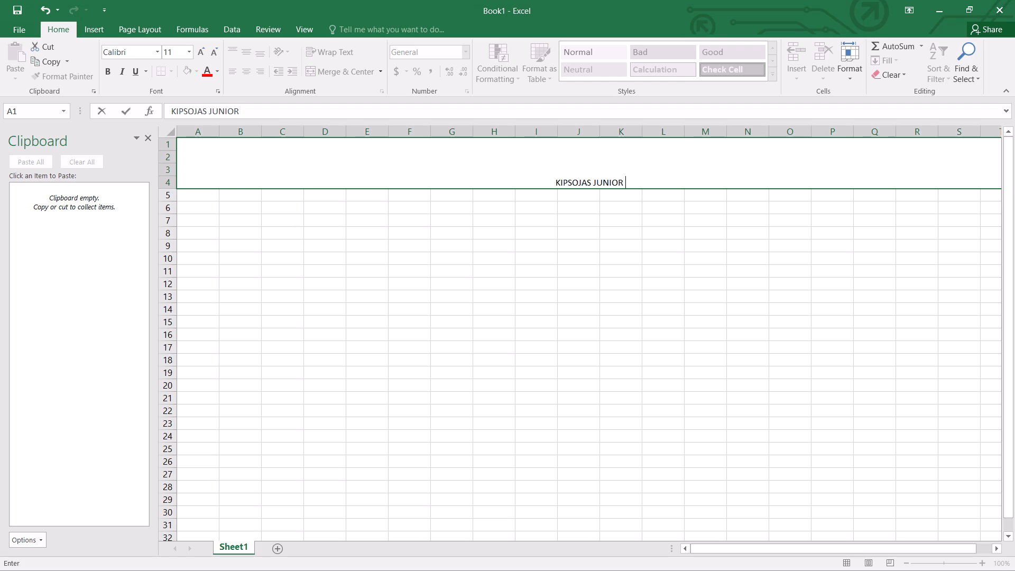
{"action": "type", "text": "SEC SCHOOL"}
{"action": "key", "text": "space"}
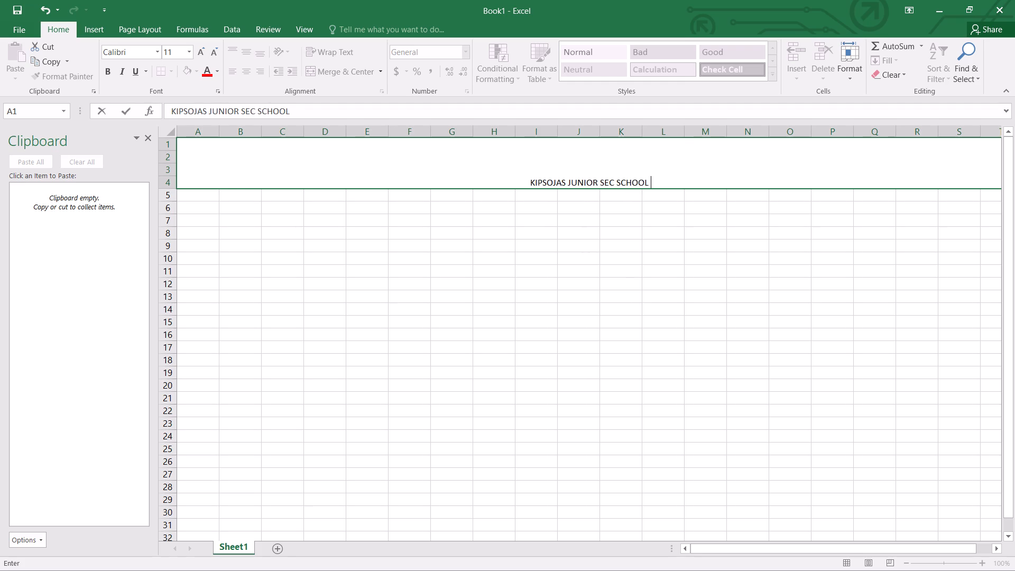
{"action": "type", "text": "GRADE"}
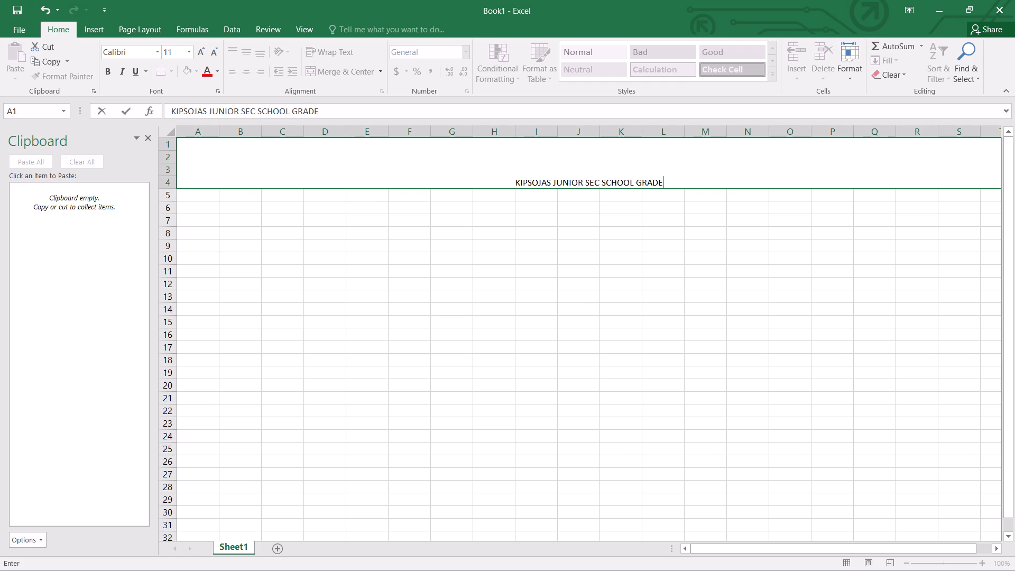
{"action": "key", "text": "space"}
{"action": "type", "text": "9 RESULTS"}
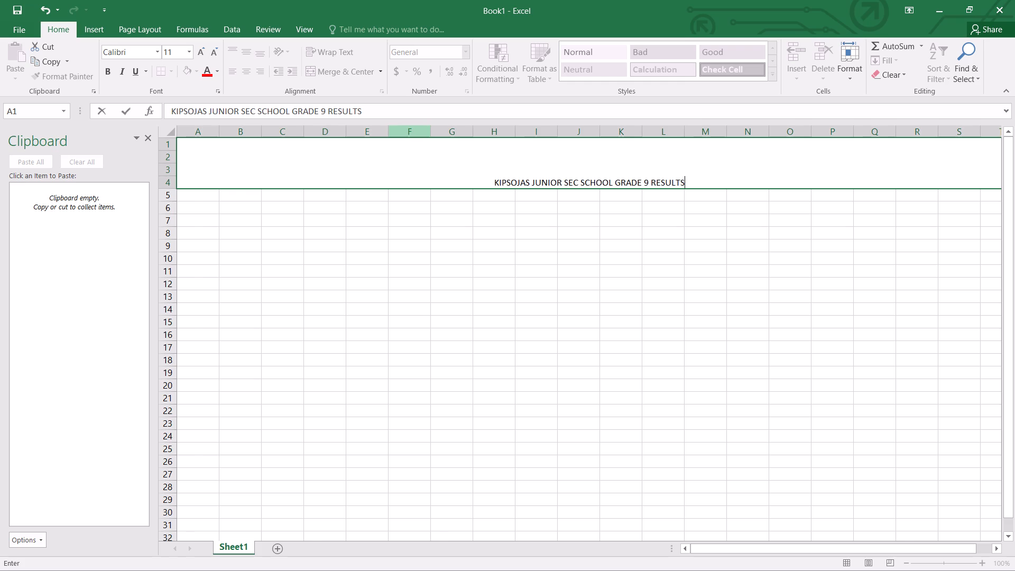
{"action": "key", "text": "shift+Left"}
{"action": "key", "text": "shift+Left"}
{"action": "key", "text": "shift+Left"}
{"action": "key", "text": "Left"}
{"action": "scroll", "coordinate": [488, 65], "scroll_direction": "right", "scroll_amount": 1}
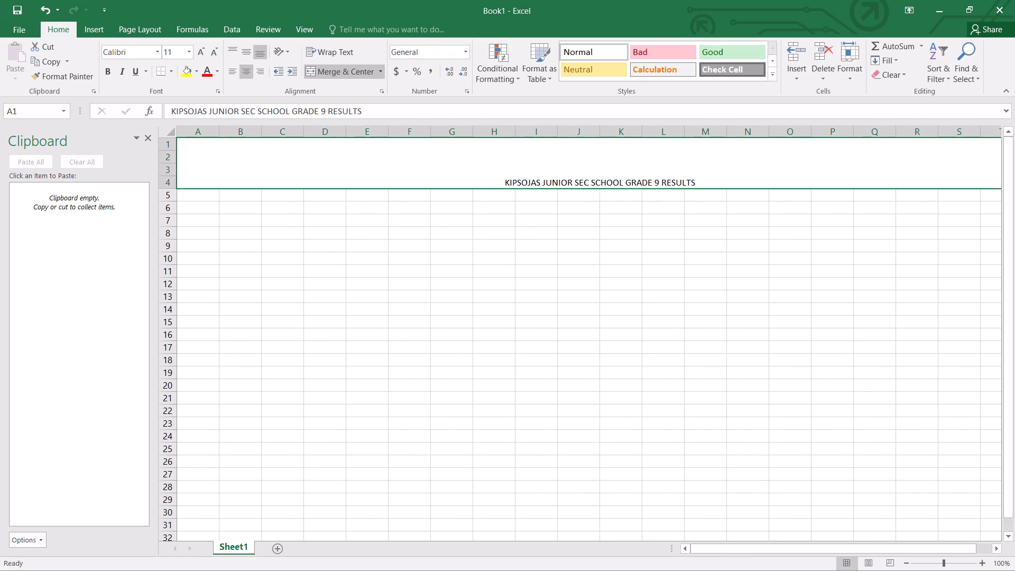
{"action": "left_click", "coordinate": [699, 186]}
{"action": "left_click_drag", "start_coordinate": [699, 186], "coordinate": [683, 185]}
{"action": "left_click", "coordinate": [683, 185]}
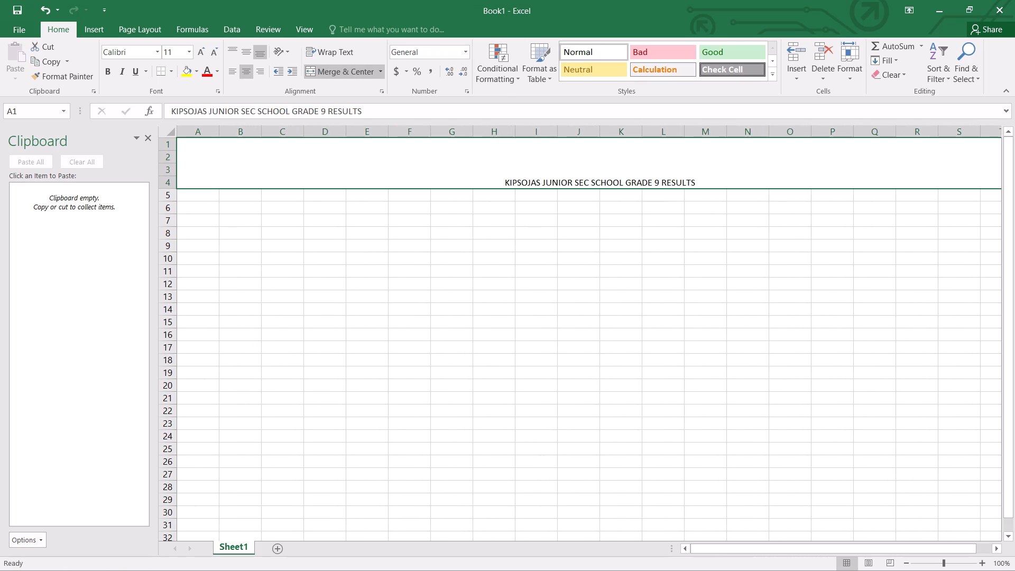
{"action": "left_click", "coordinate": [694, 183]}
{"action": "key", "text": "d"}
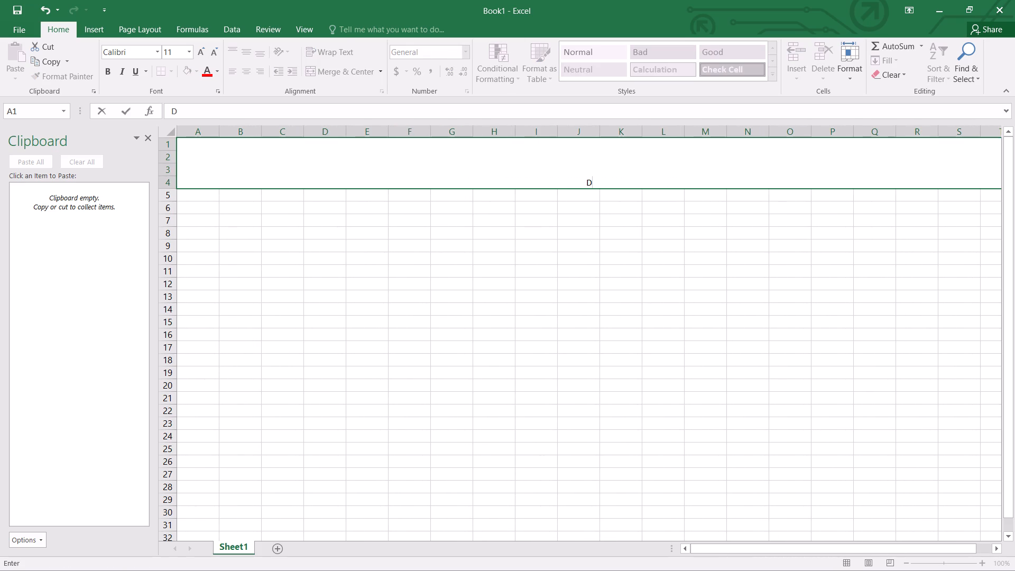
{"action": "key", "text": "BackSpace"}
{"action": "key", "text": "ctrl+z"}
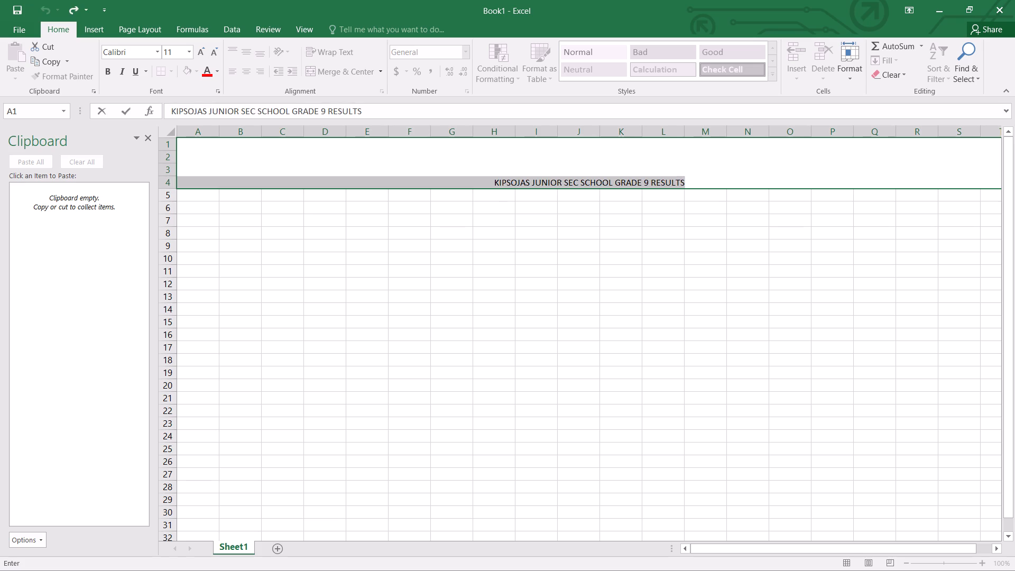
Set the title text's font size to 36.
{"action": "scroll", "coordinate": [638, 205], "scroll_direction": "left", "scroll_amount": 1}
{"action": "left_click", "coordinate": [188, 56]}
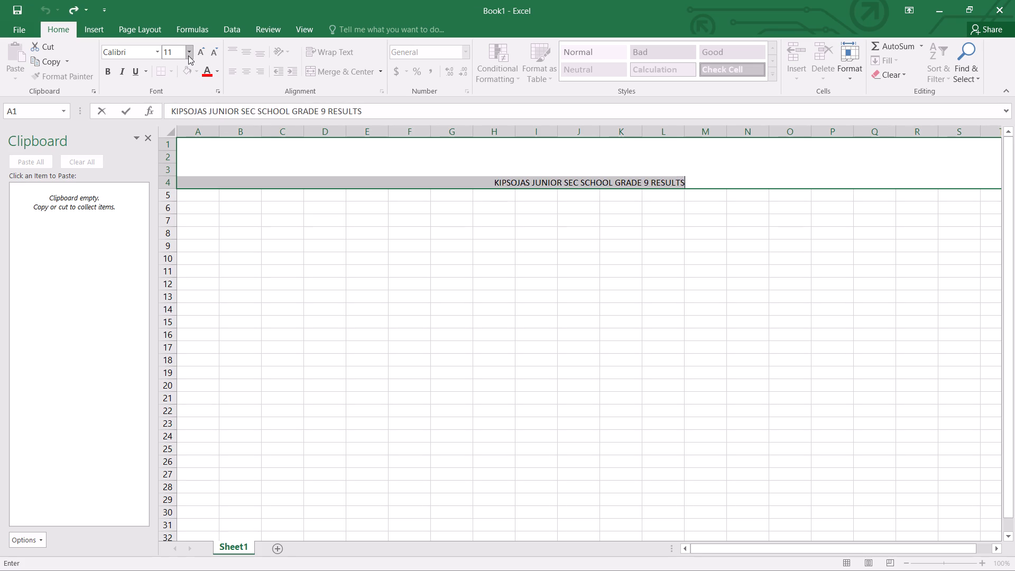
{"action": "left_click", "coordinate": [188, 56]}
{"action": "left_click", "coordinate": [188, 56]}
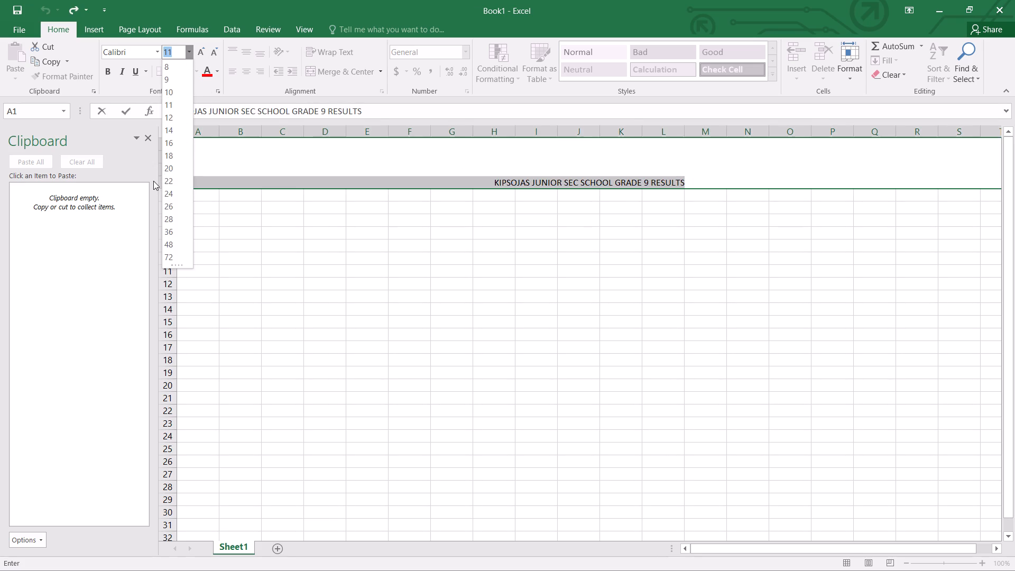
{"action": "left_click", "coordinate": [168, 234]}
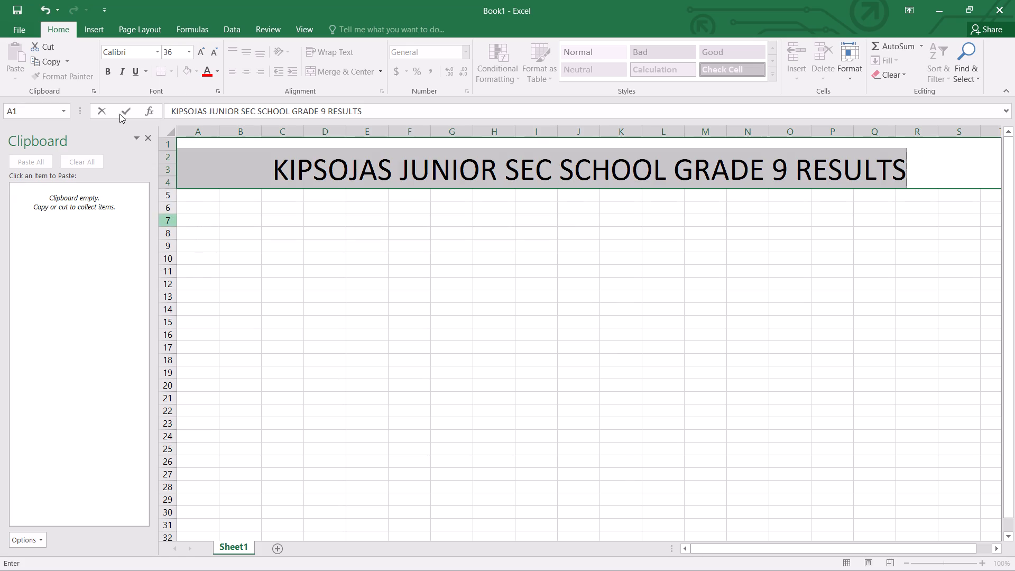
Format the title text in Arial Black at font size 28.
{"action": "left_click", "coordinate": [159, 52]}
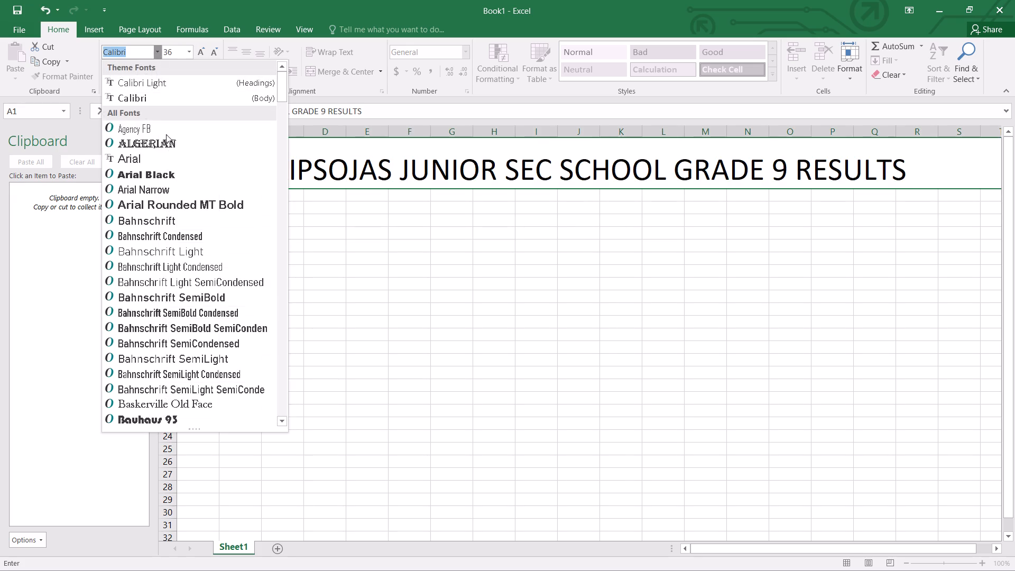
{"action": "left_click", "coordinate": [164, 171]}
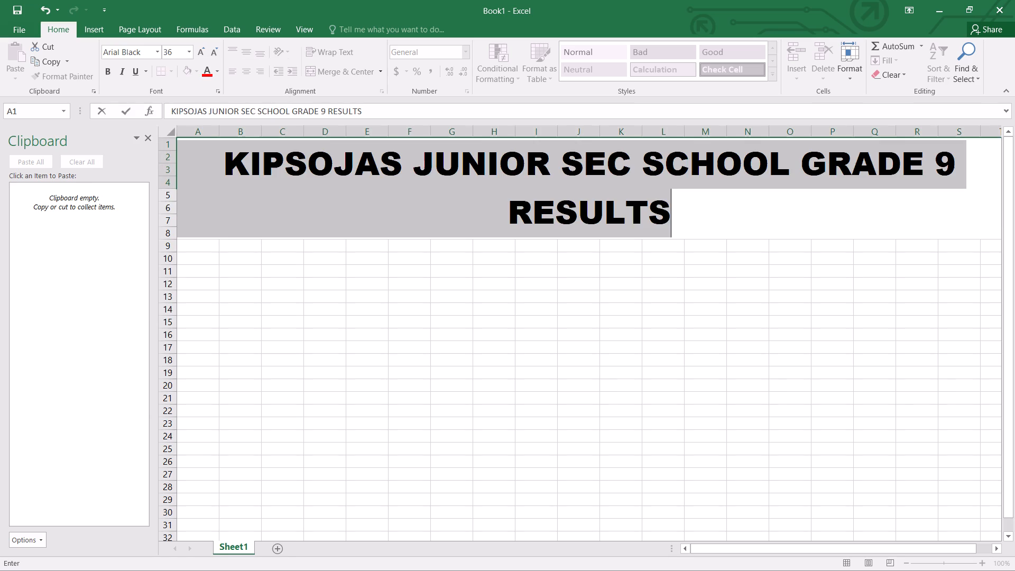
{"action": "left_click", "coordinate": [189, 49]}
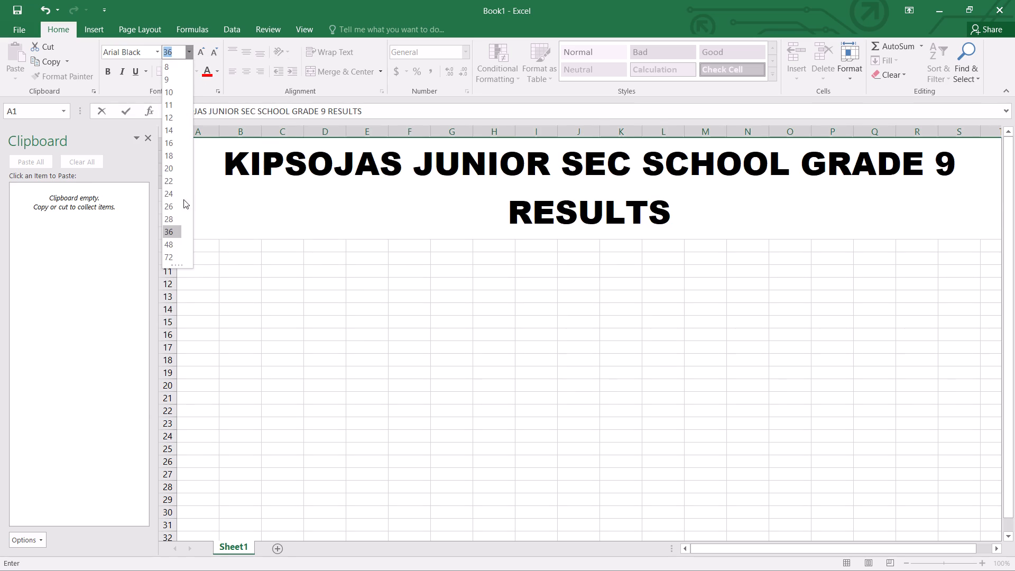
{"action": "left_click", "coordinate": [168, 216]}
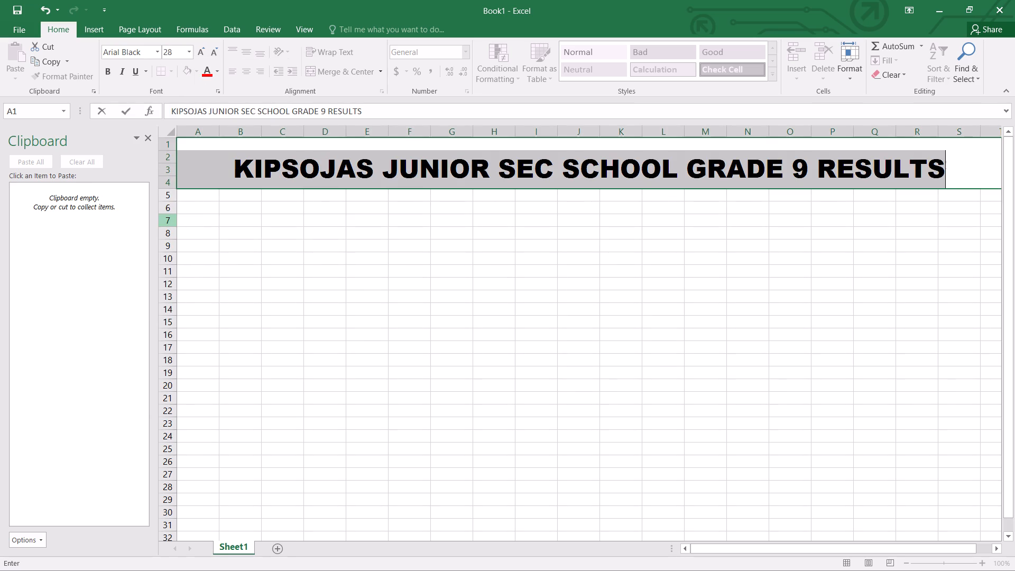
Enter the column headings NAME, MATH, ENG, KIS, SST and SCI across row 5, starting in cell A5.
{"action": "scroll", "coordinate": [210, 198], "scroll_direction": "right", "scroll_amount": 7}
{"action": "double_click", "coordinate": [210, 198]}
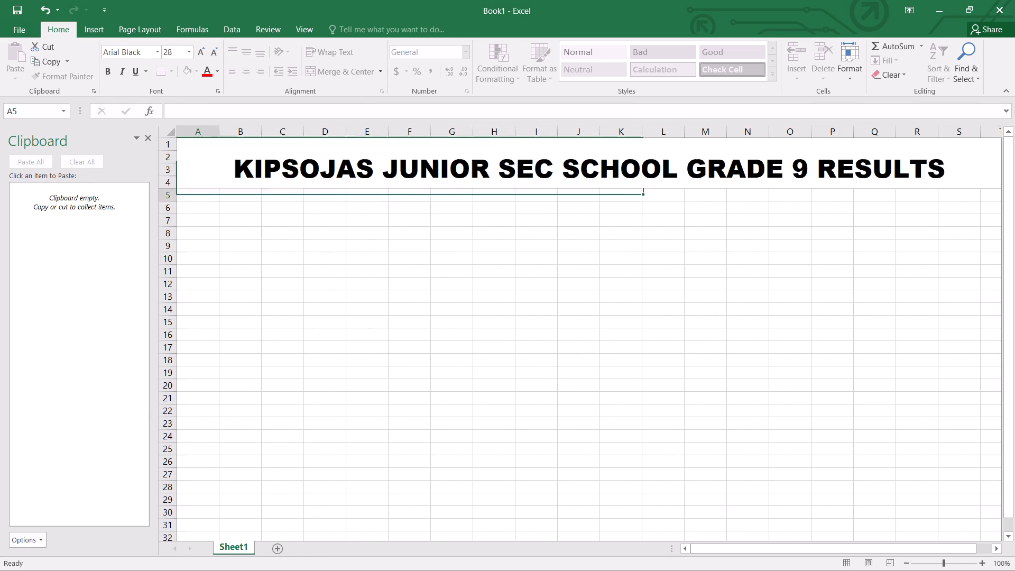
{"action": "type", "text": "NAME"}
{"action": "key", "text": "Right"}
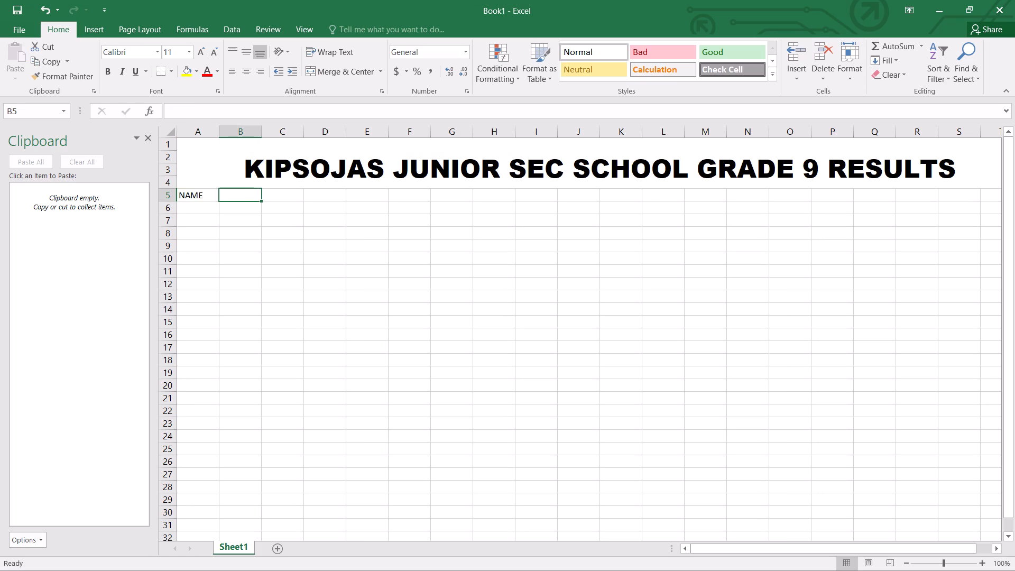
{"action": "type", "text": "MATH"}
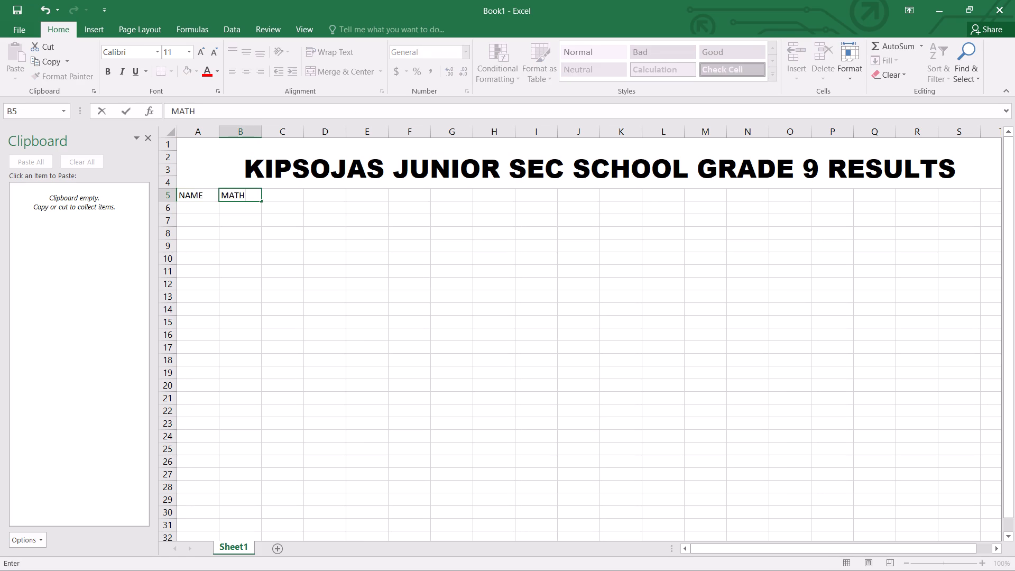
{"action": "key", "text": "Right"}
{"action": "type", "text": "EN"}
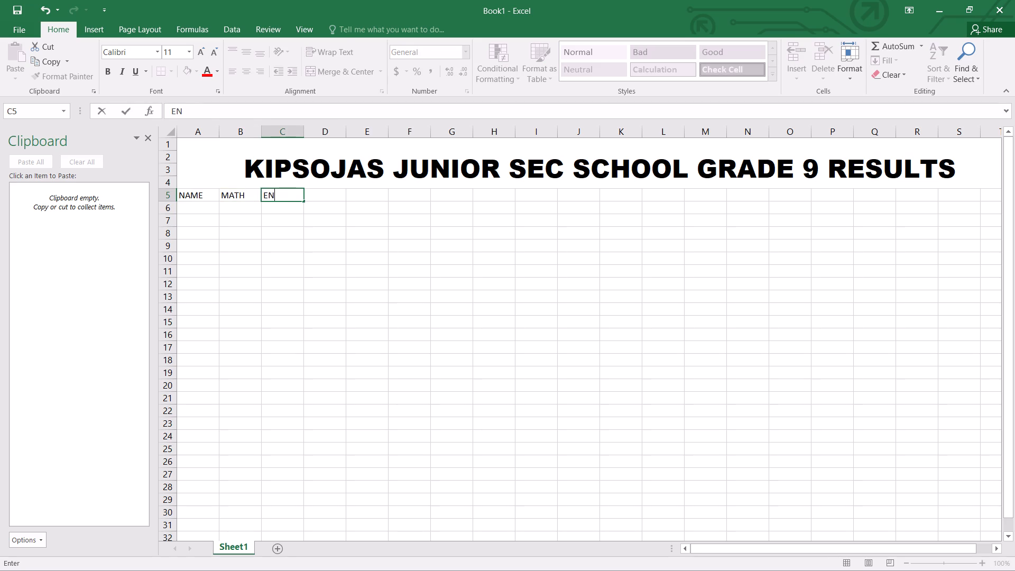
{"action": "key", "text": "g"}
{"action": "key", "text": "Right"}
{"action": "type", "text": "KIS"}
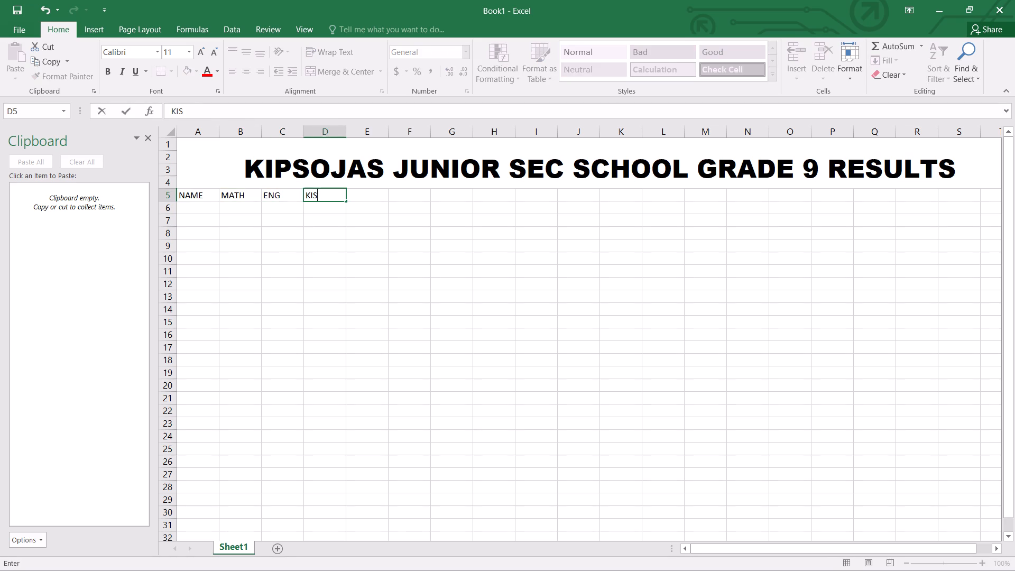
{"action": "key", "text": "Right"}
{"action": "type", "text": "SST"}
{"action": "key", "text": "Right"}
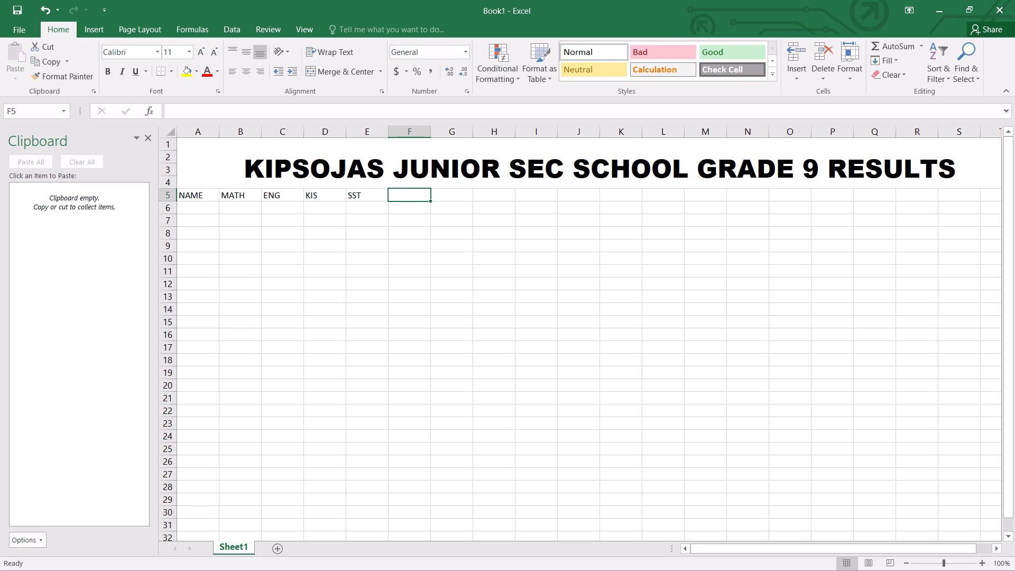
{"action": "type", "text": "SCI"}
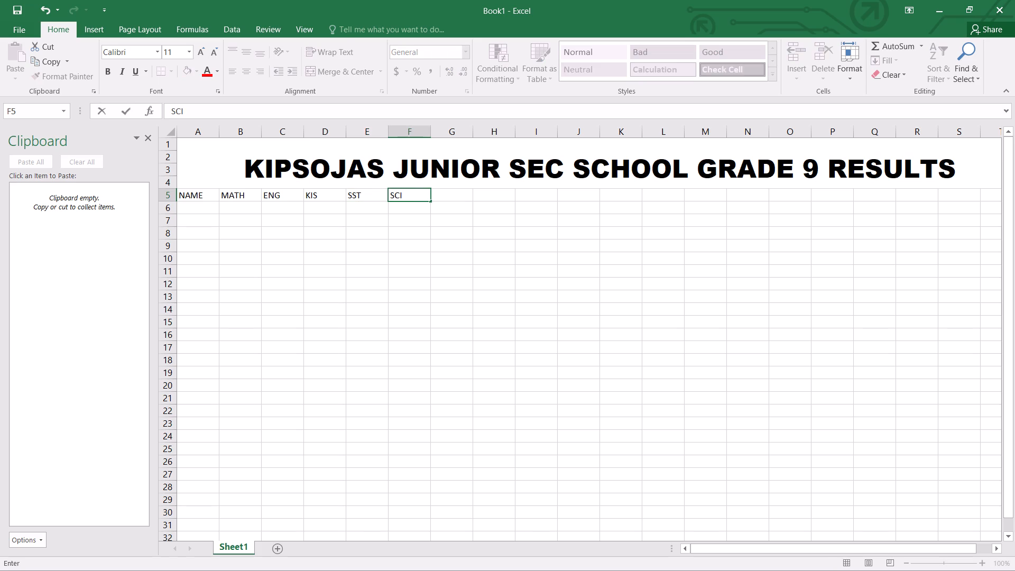
Enter the first student's full name in cell A6, directly under the NAME heading.
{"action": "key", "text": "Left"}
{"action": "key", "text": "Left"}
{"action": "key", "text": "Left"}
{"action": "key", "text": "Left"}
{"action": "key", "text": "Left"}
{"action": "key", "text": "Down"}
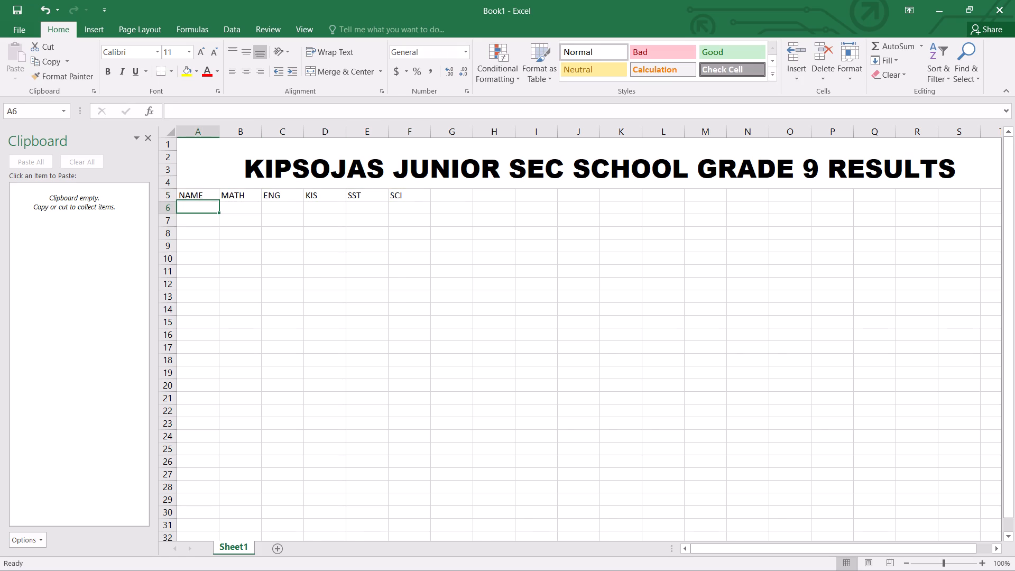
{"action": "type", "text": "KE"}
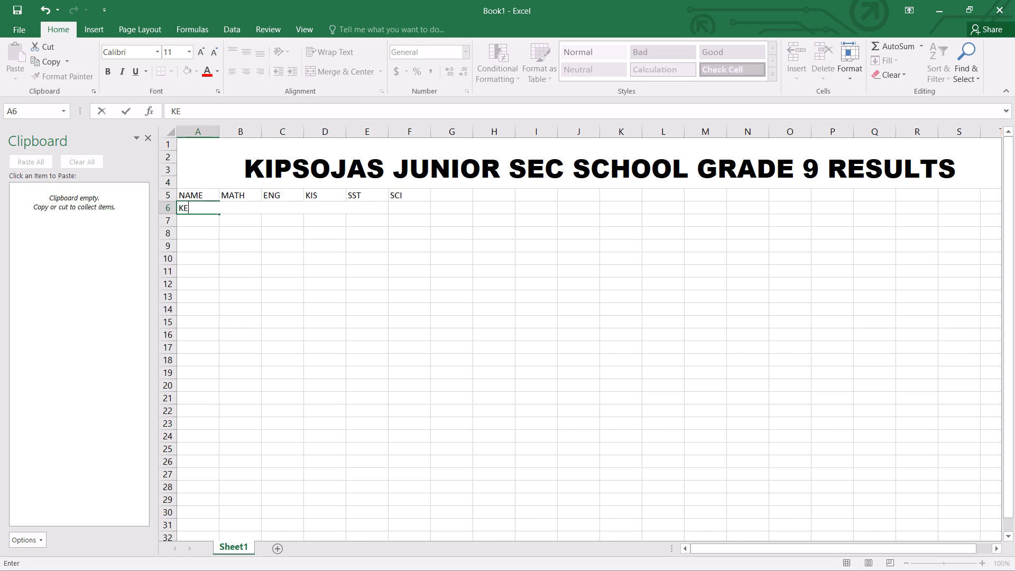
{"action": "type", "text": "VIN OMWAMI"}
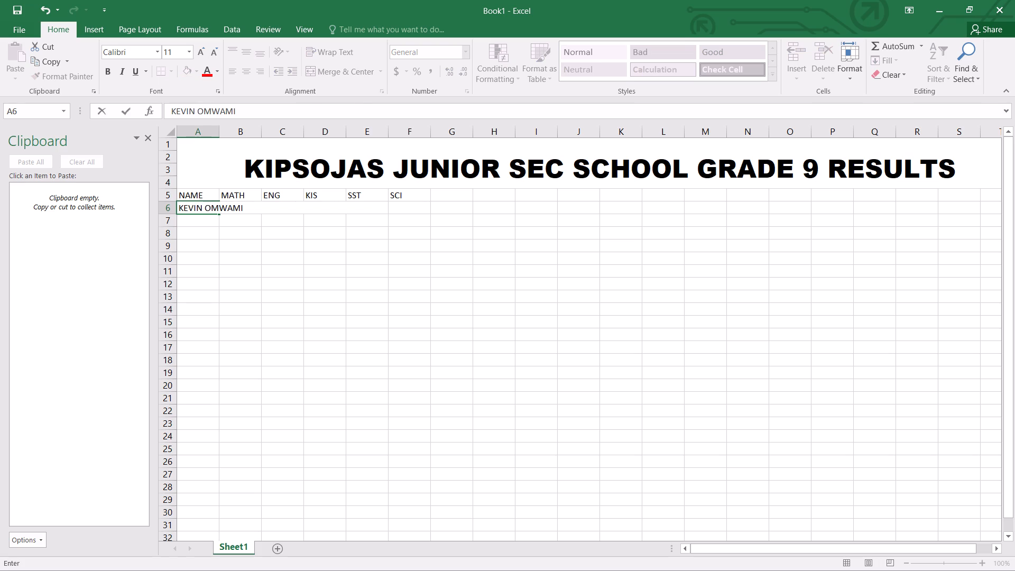
{"action": "left_click", "coordinate": [218, 190]}
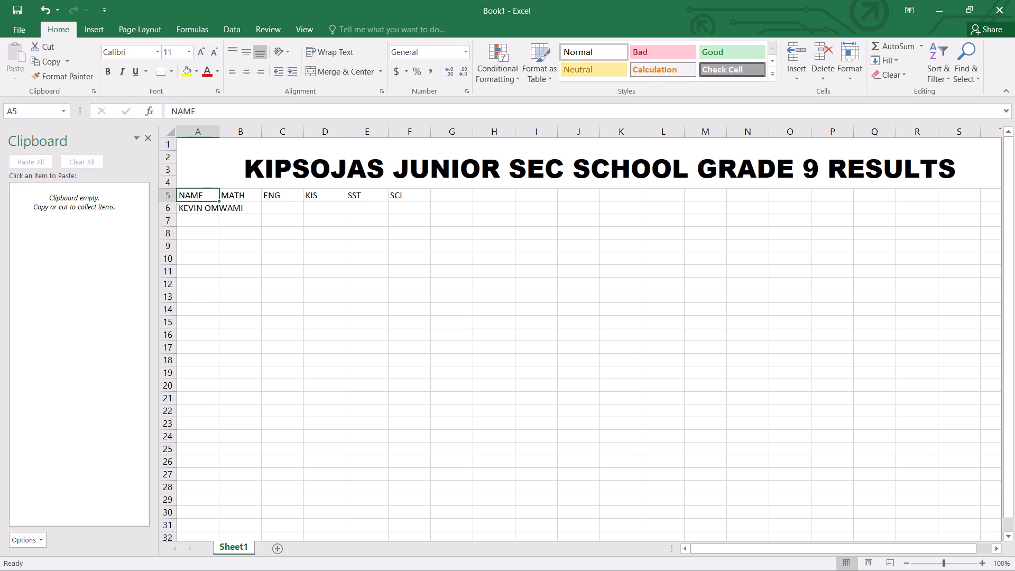
Widen column A until the student's full name fits inside the column.
{"action": "left_click", "coordinate": [218, 244]}
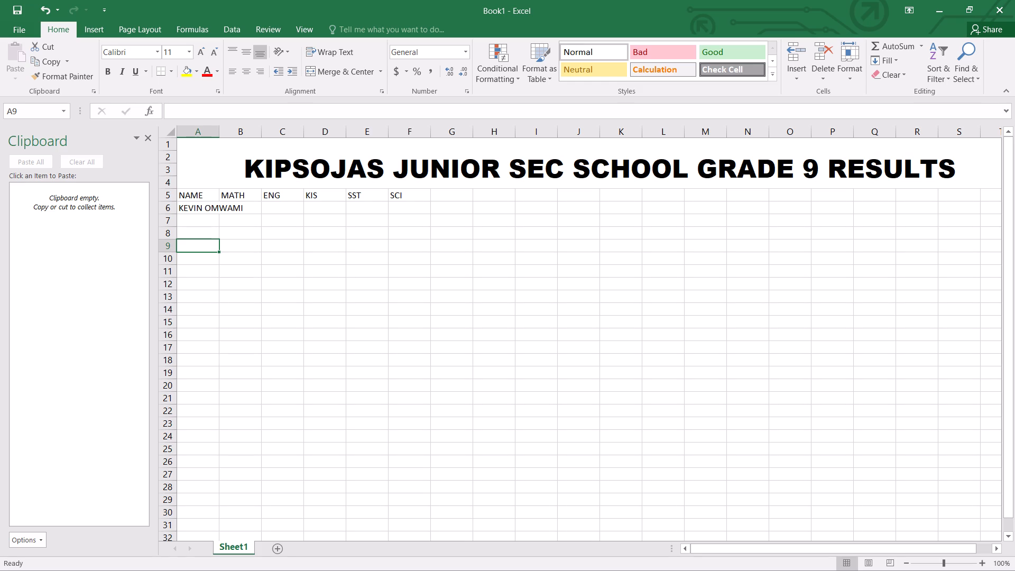
{"action": "left_click_drag", "start_coordinate": [218, 132], "coordinate": [234, 132]}
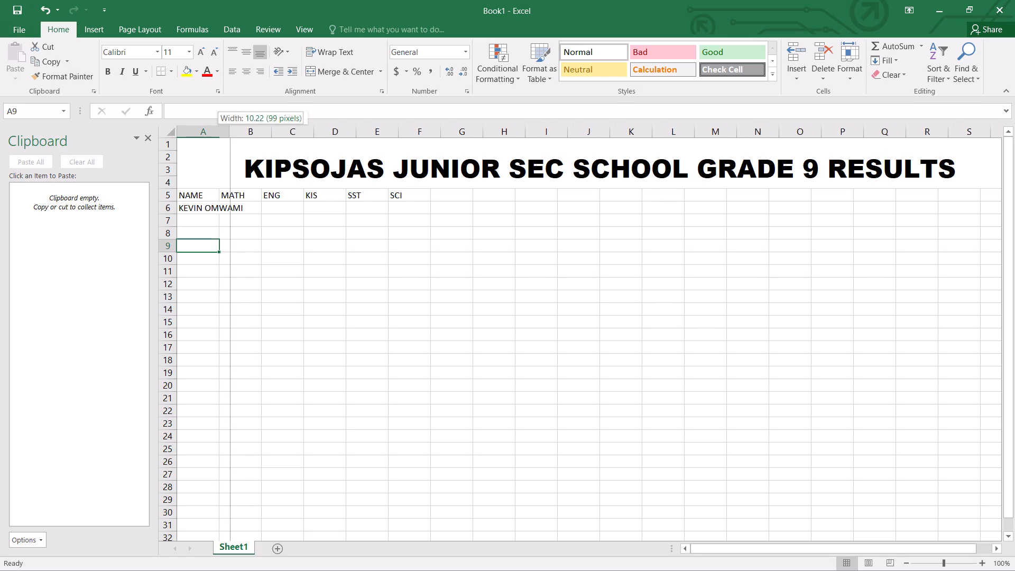
{"action": "left_click_drag", "start_coordinate": [234, 132], "coordinate": [235, 132]}
{"action": "left_click_drag", "start_coordinate": [235, 132], "coordinate": [241, 131]}
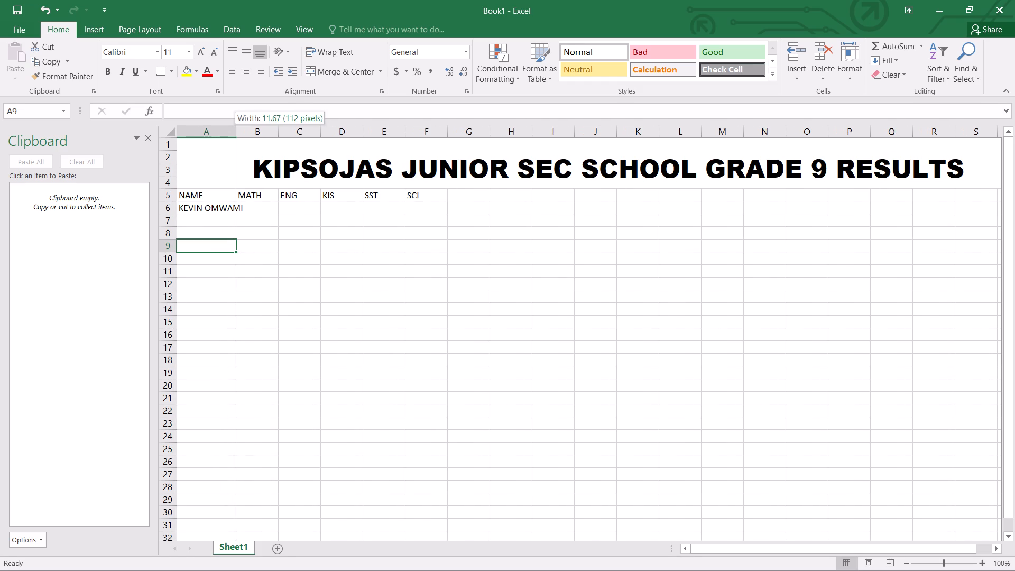
{"action": "left_click_drag", "start_coordinate": [241, 131], "coordinate": [252, 128]}
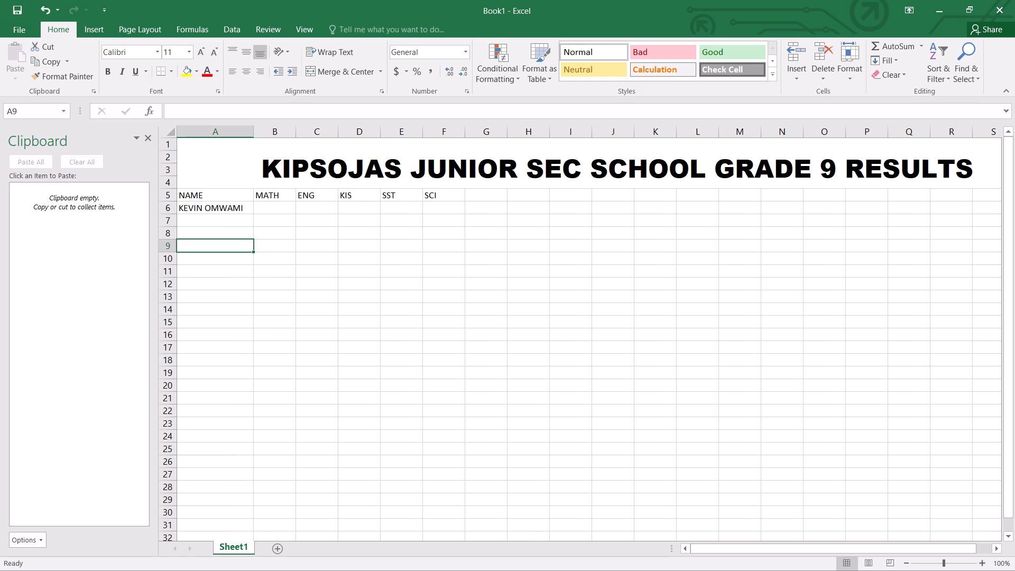
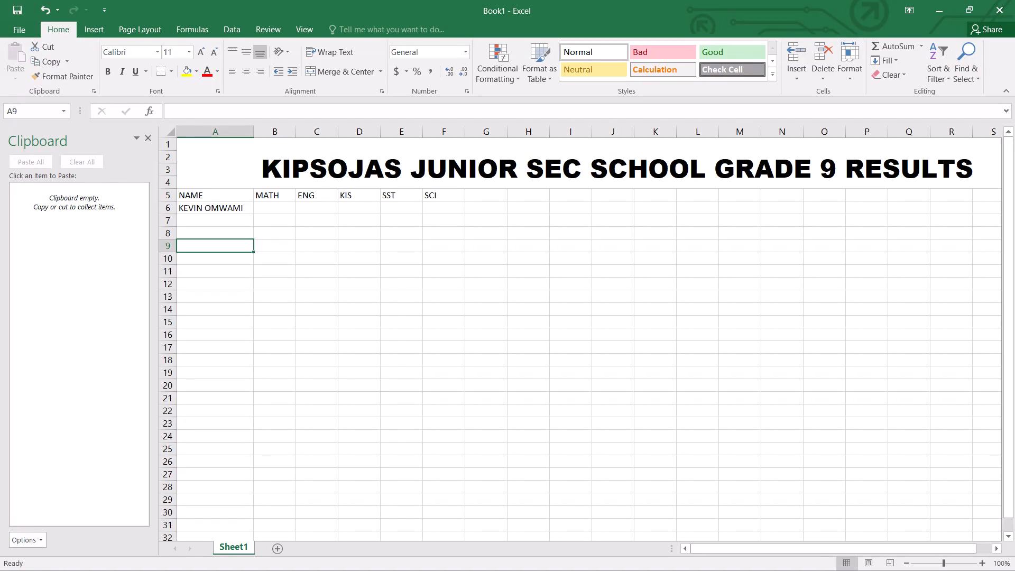
Enter the next three students' full names in cells A7 to A9 under the NAME heading.
{"action": "left_click", "coordinate": [216, 225]}
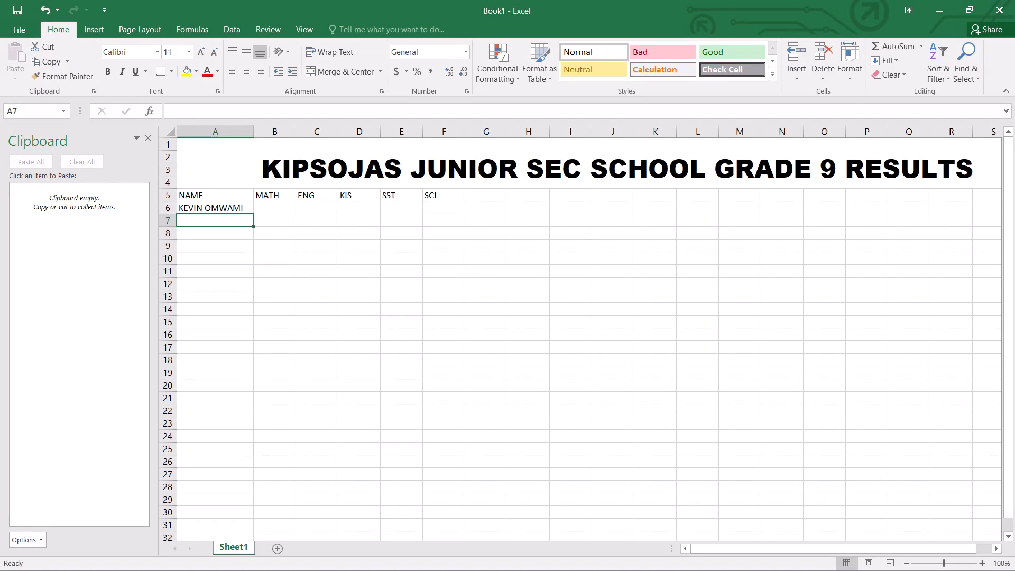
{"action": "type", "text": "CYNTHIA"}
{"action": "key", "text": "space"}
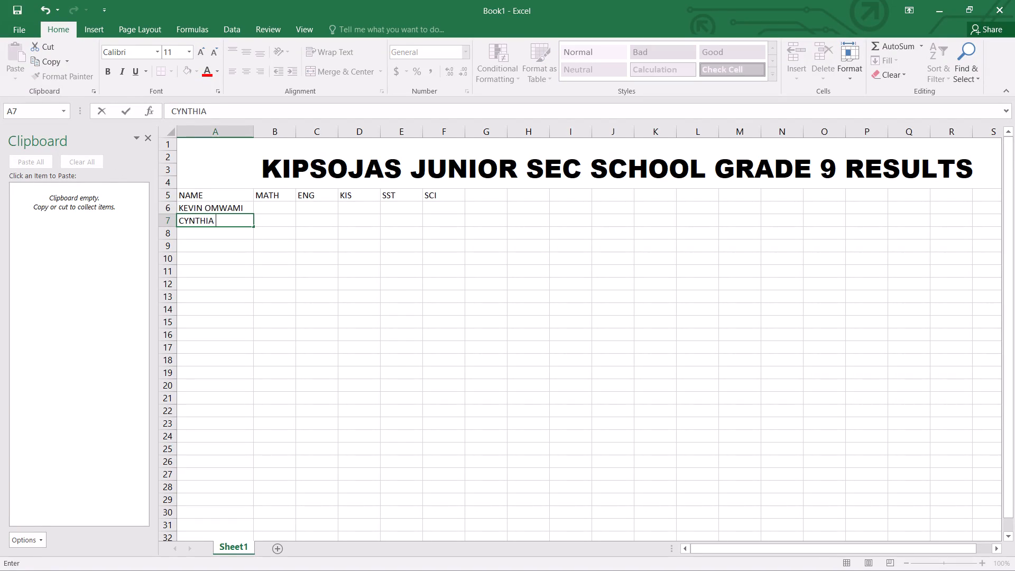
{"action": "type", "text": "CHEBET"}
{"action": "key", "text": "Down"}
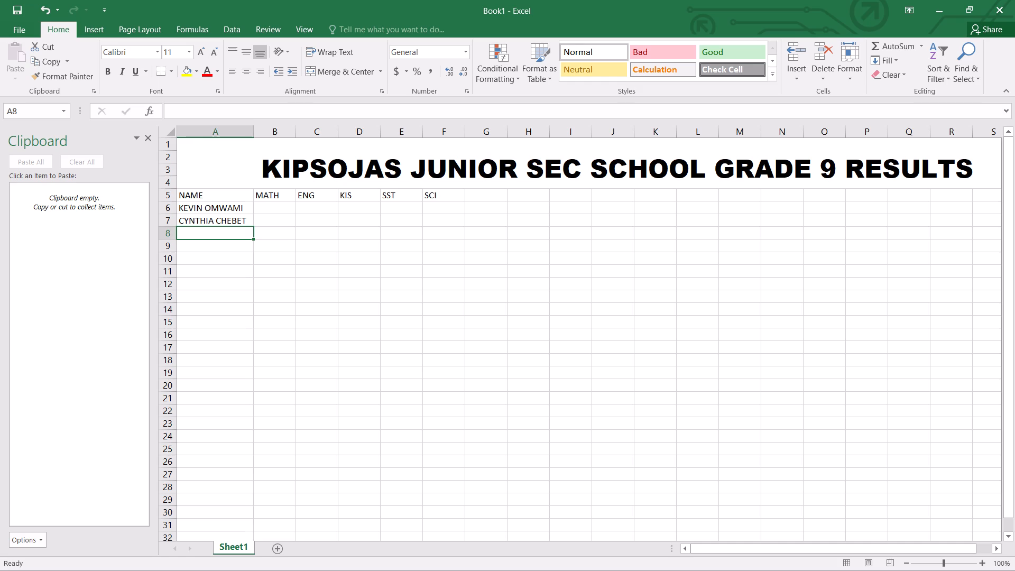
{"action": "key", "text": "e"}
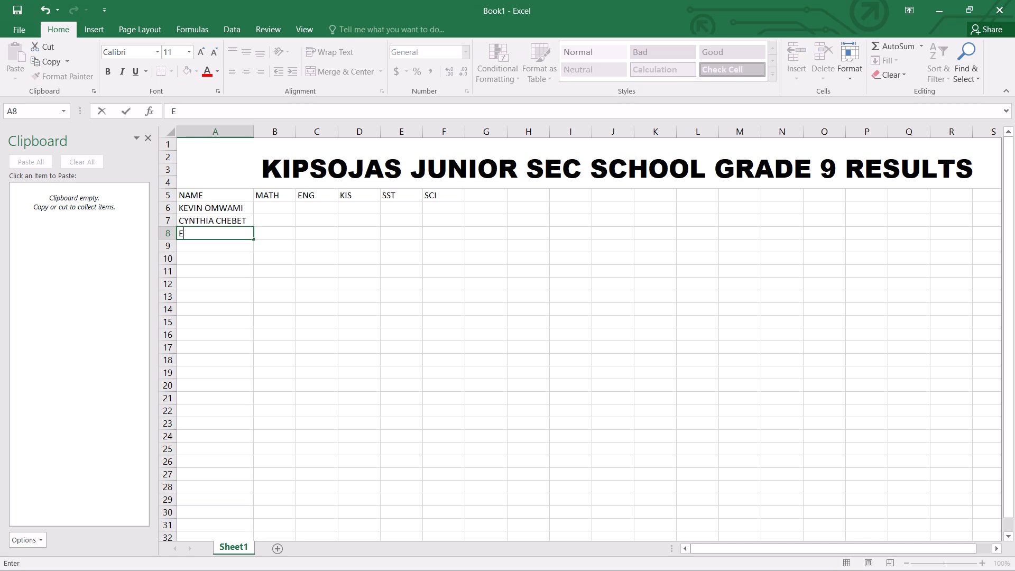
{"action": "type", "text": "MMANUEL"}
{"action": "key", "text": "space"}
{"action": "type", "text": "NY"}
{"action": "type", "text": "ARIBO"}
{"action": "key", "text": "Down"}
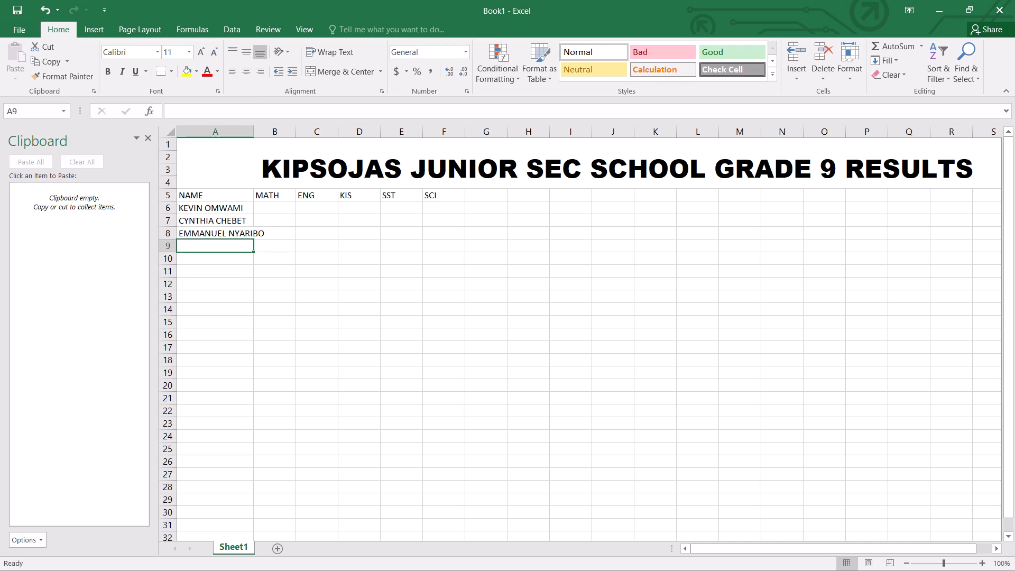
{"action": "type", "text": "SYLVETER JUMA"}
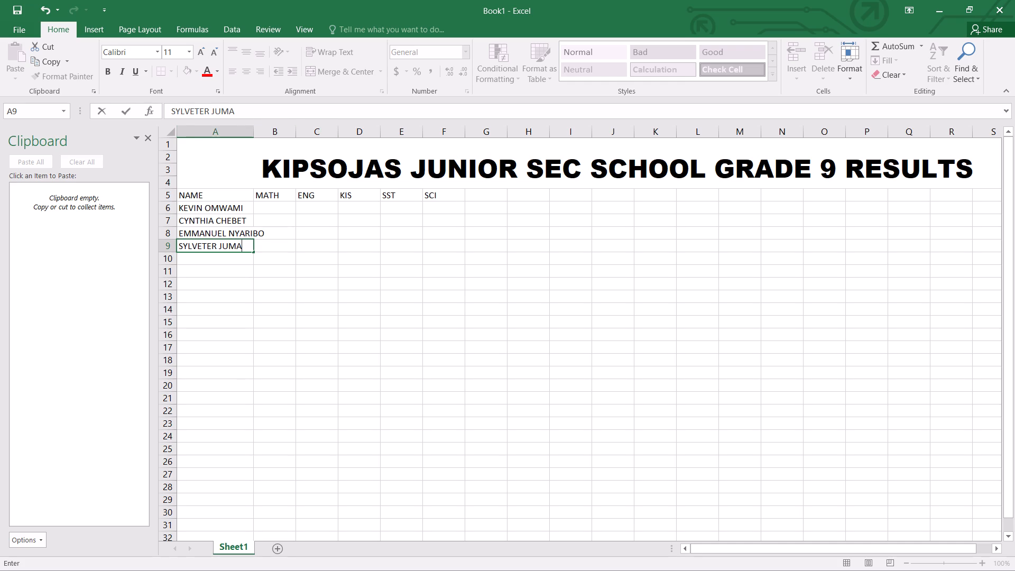
{"action": "left_click", "coordinate": [281, 290]}
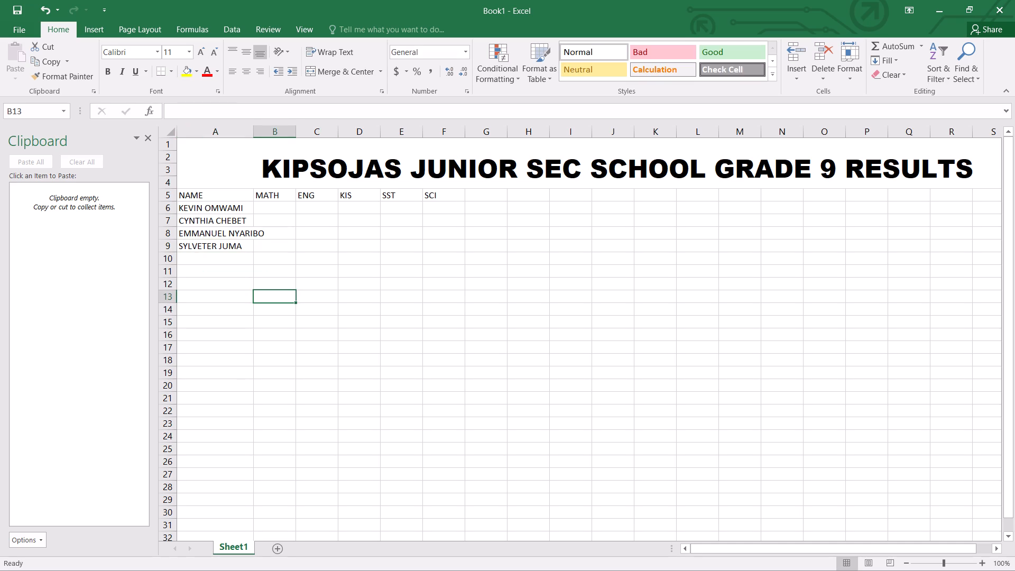
Widen column A until the longest student name, in cell A8, fits inside the column.
{"action": "left_click_drag", "start_coordinate": [253, 134], "coordinate": [266, 134]}
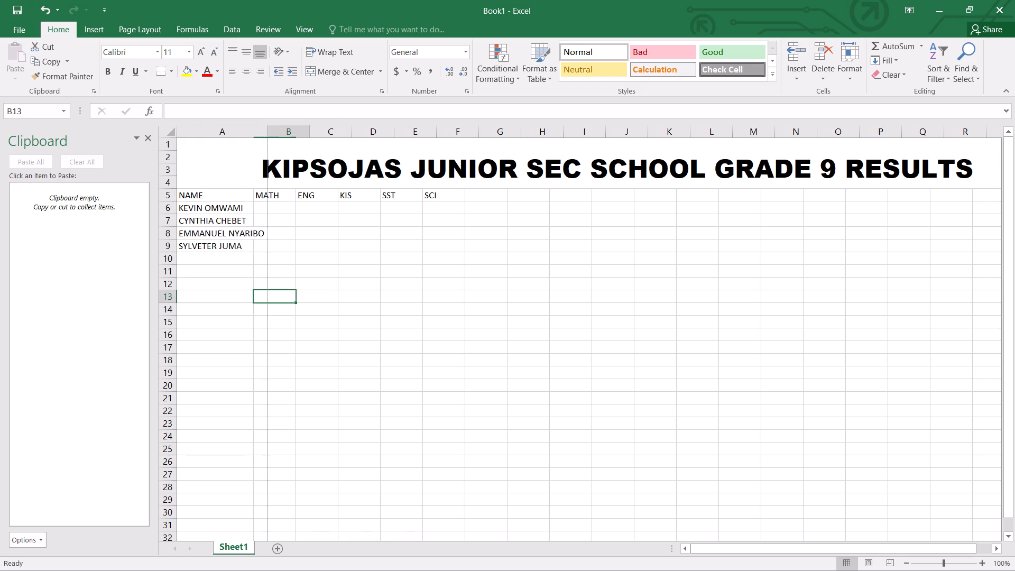
Enter two more students' full names in cells A10 and A11, continuing the NAME column.
{"action": "left_click", "coordinate": [207, 258]}
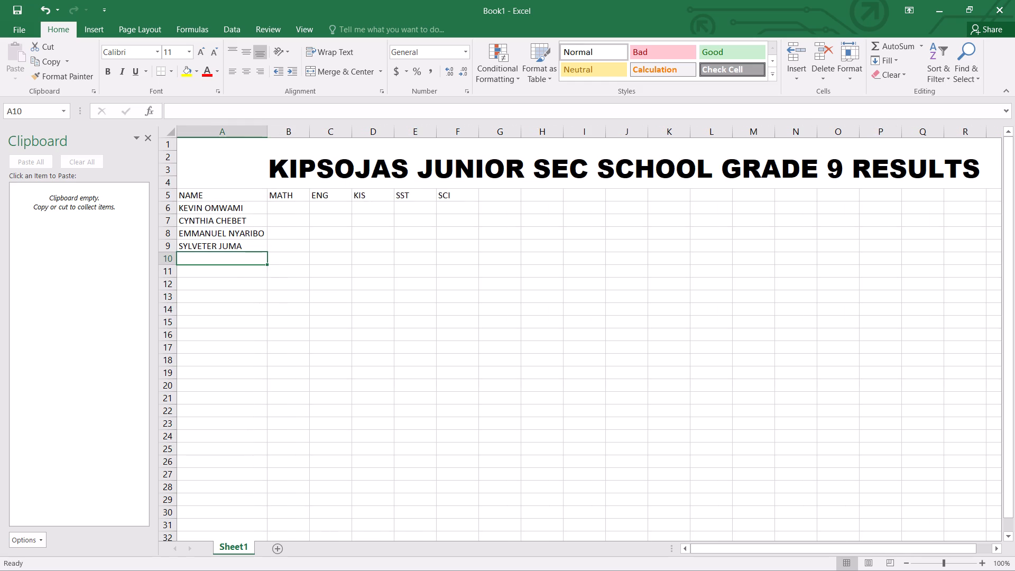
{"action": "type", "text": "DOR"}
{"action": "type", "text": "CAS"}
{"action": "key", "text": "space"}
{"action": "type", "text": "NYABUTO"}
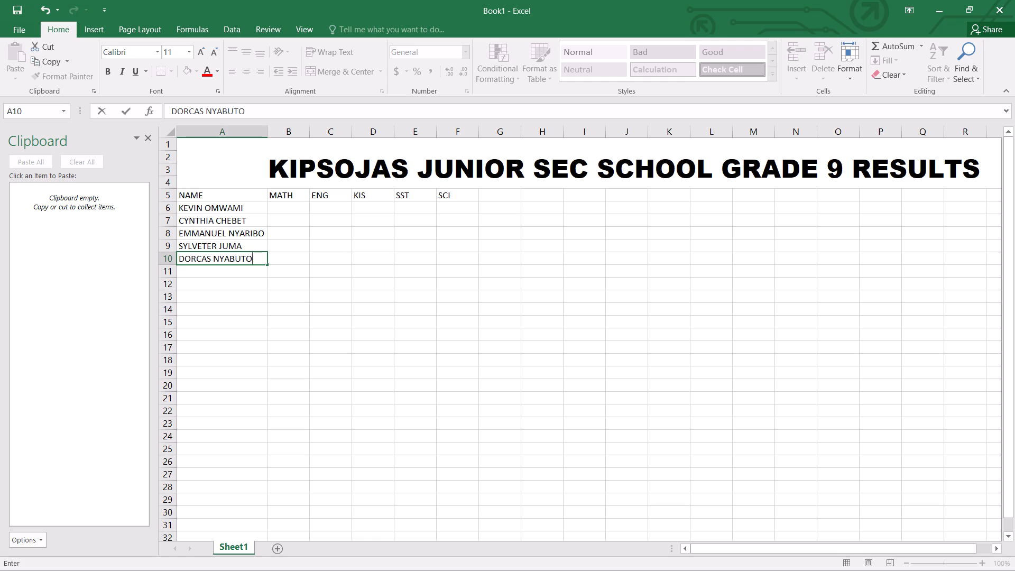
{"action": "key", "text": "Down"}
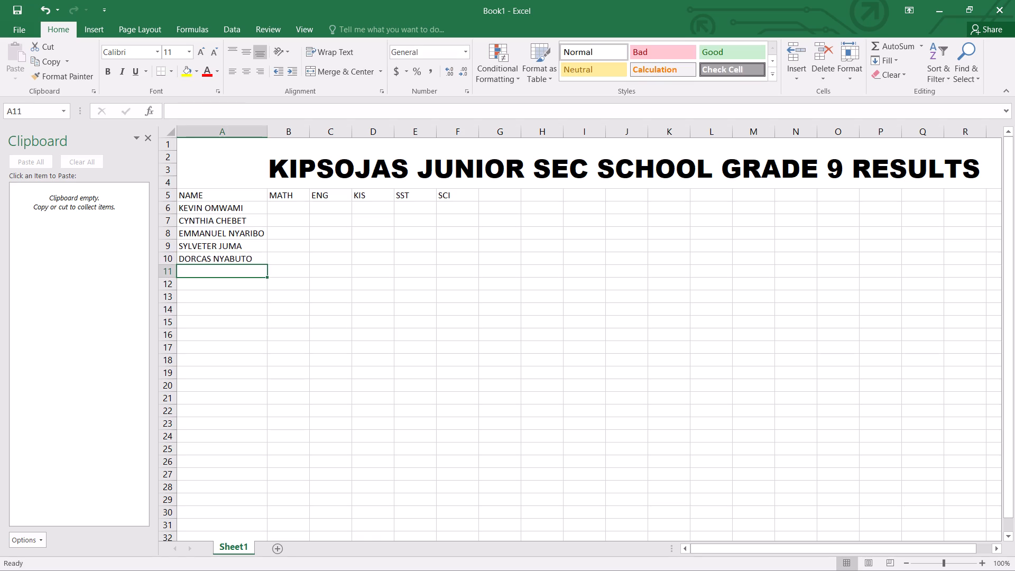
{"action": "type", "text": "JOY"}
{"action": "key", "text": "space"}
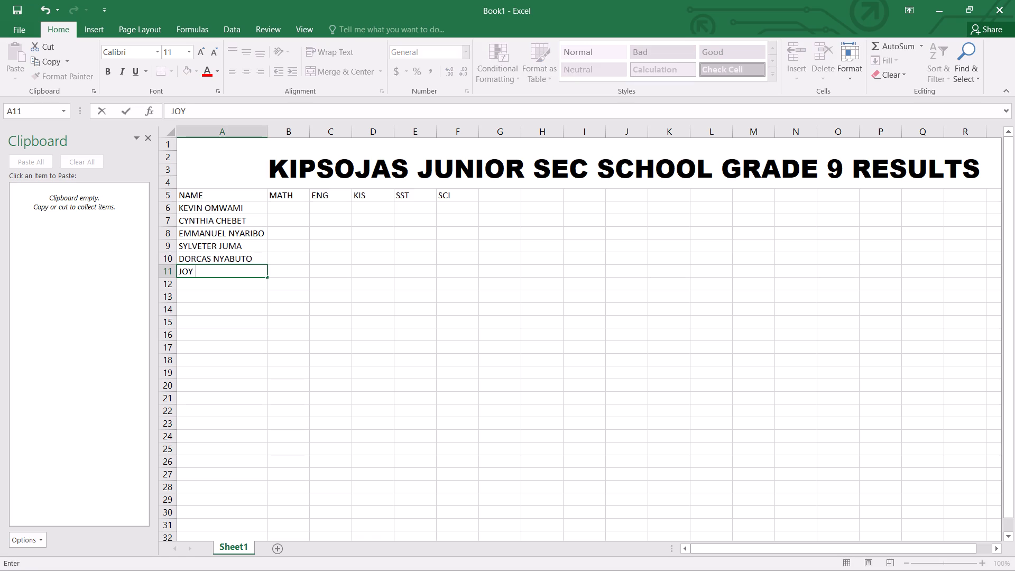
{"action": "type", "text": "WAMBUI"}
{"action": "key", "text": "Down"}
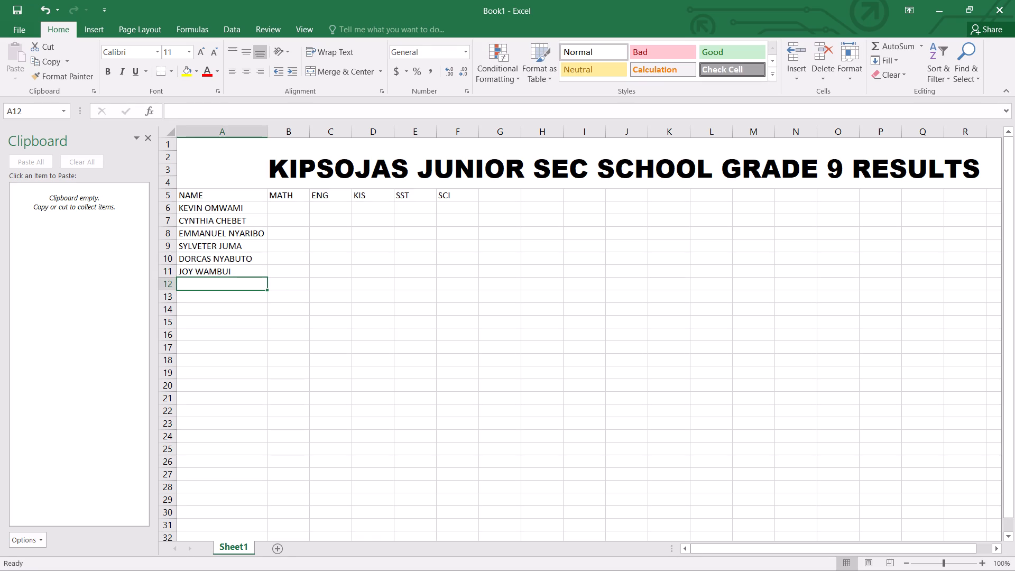
Enter three more students' full names in cells A12 to A14, continuing the NAME column.
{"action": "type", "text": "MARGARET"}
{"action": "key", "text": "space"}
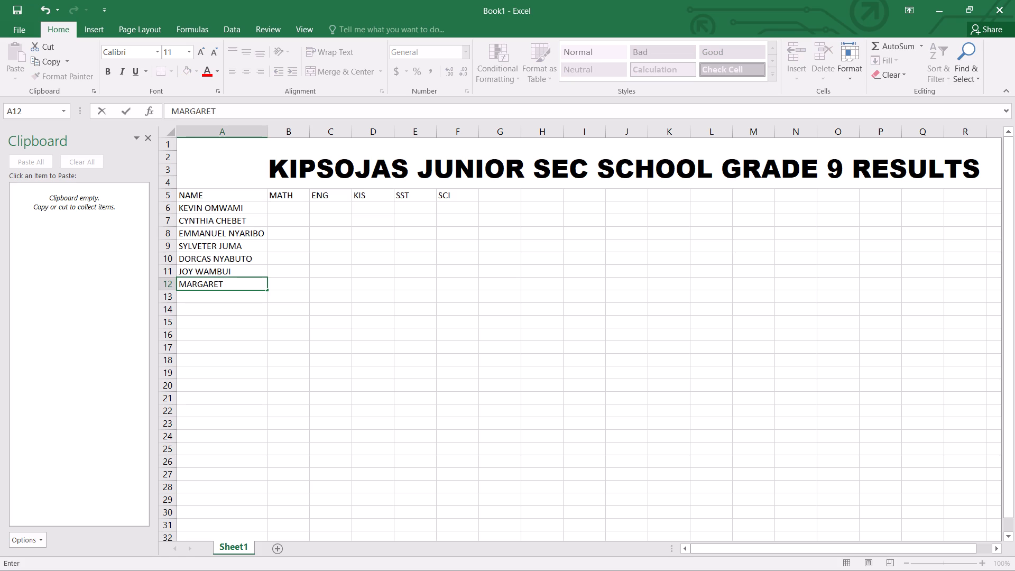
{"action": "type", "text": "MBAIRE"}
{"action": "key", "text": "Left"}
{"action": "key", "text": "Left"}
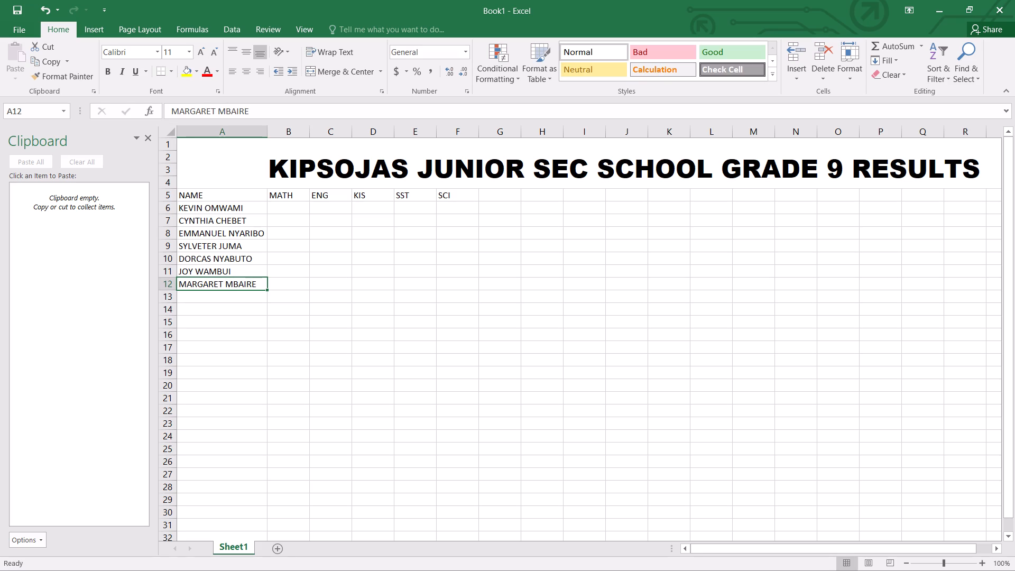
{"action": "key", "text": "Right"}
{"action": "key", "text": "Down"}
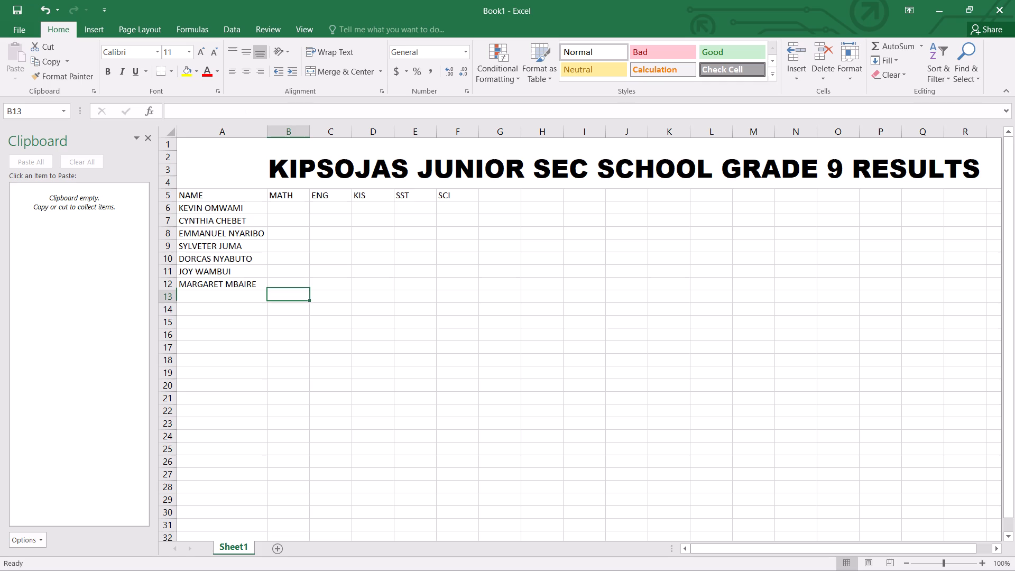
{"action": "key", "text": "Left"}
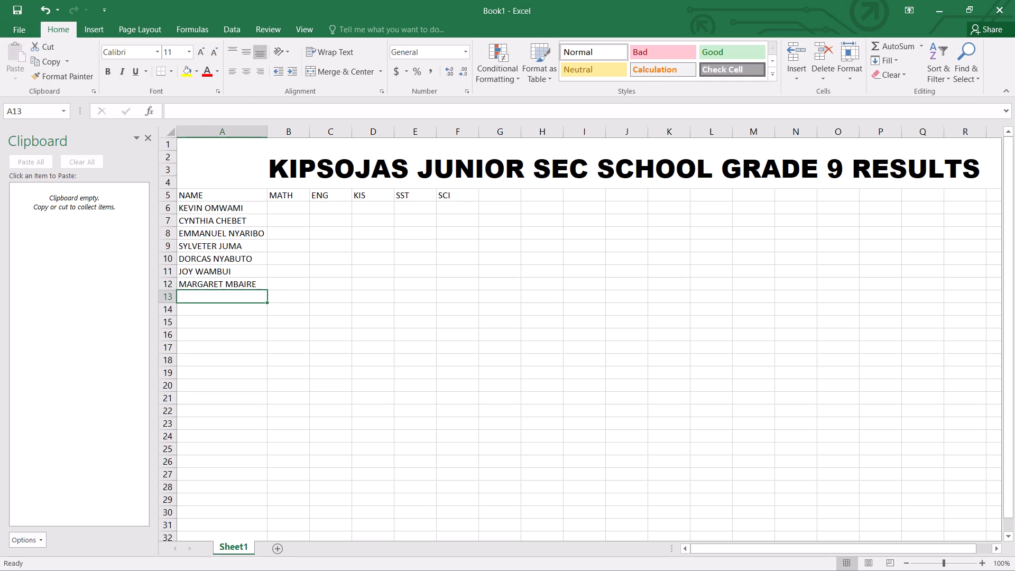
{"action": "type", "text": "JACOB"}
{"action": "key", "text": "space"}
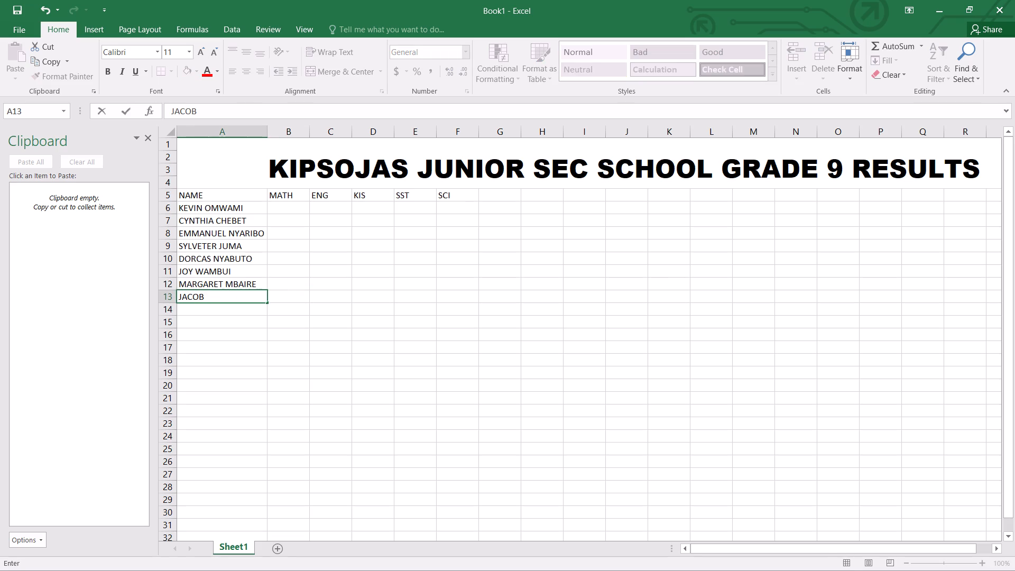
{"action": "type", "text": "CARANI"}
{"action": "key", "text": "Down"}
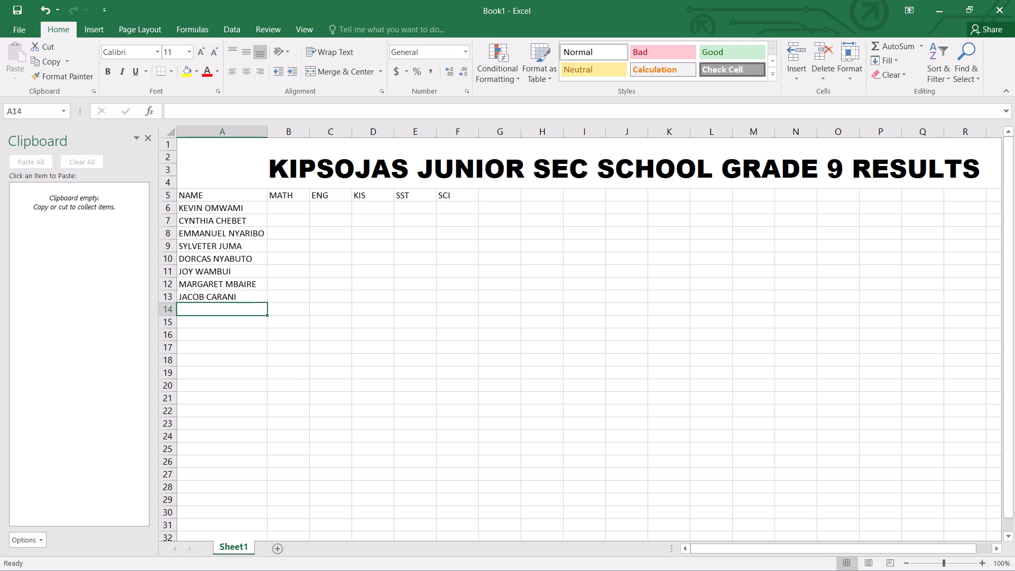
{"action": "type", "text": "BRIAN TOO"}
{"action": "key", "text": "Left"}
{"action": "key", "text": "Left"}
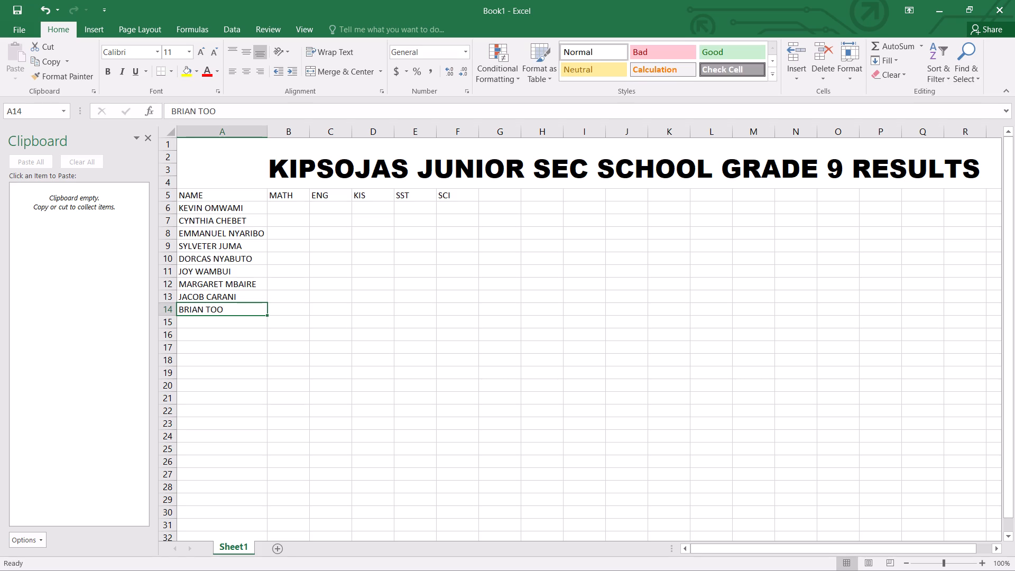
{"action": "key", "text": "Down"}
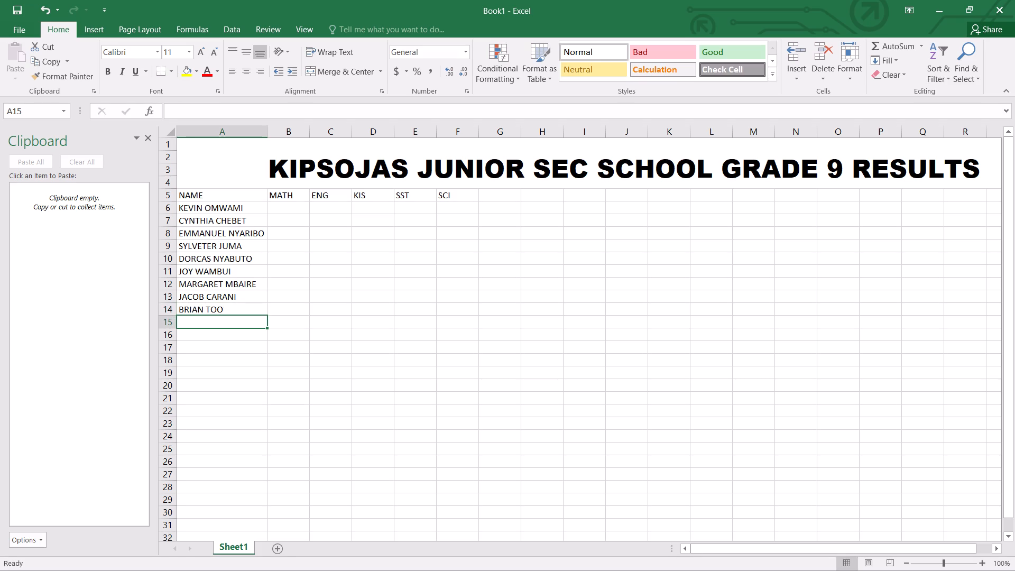
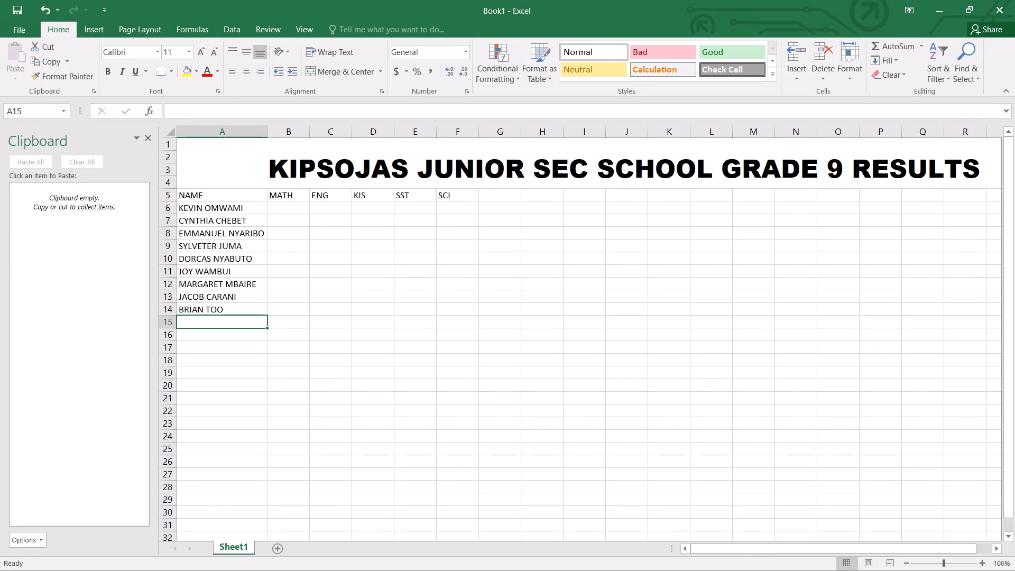
Enter one more student's full name in cell A15, continuing the NAME column.
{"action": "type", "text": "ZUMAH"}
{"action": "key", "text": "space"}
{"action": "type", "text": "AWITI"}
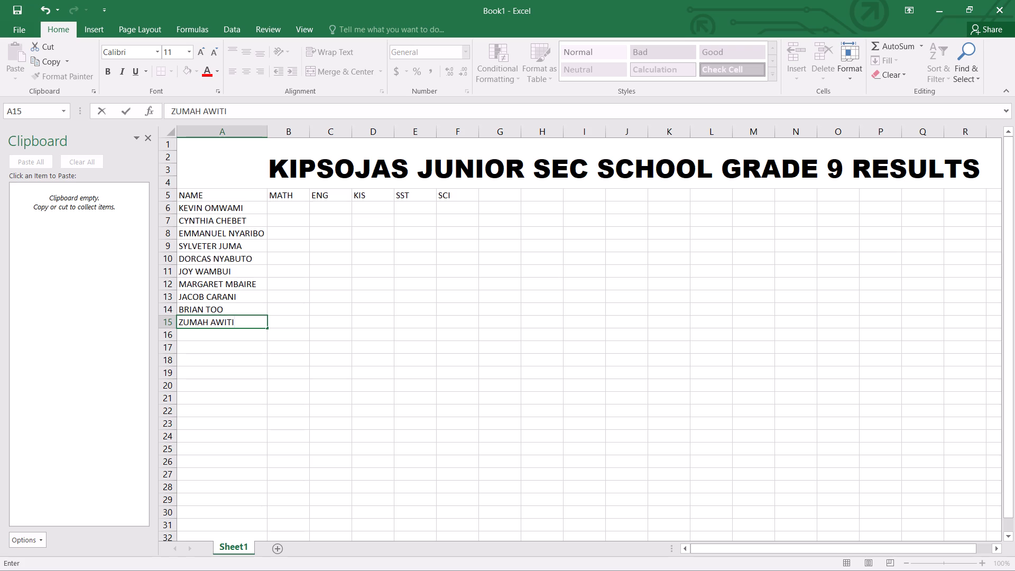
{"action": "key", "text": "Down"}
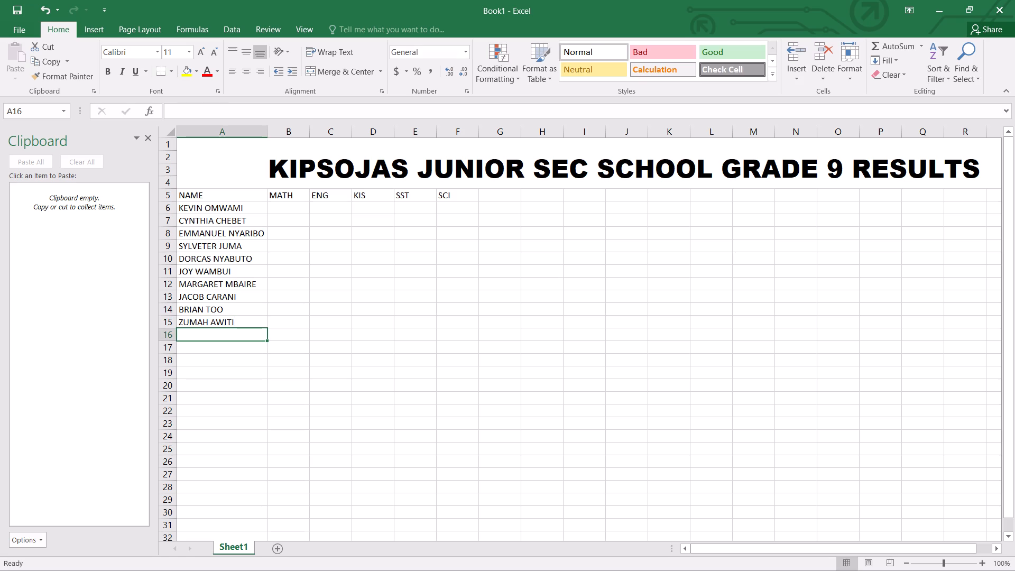
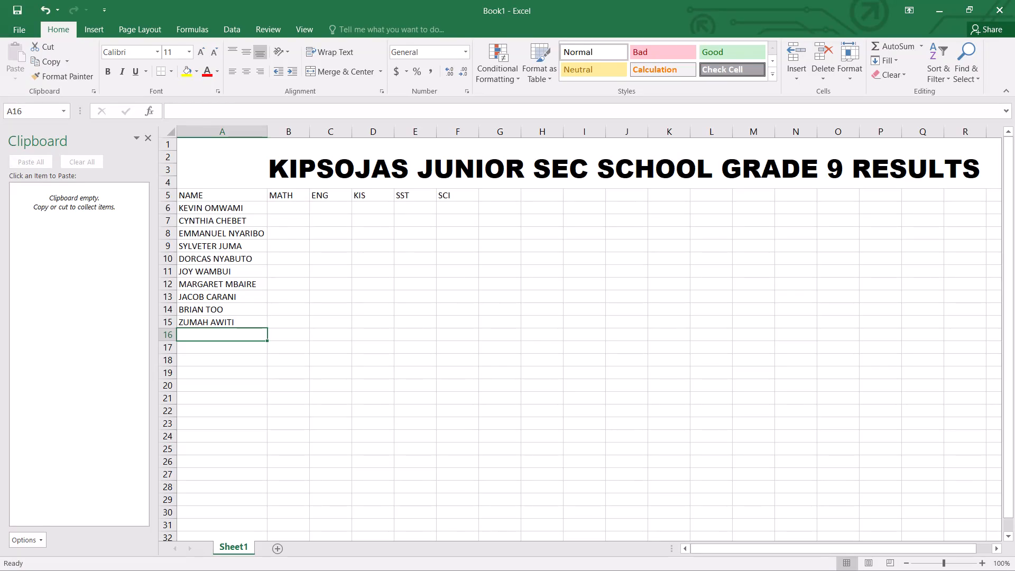
Enter the MATH marks 70, 65, 54, 63 and 72 for the first five students, in cells B6 to B10.
{"action": "left_click", "coordinate": [292, 202]}
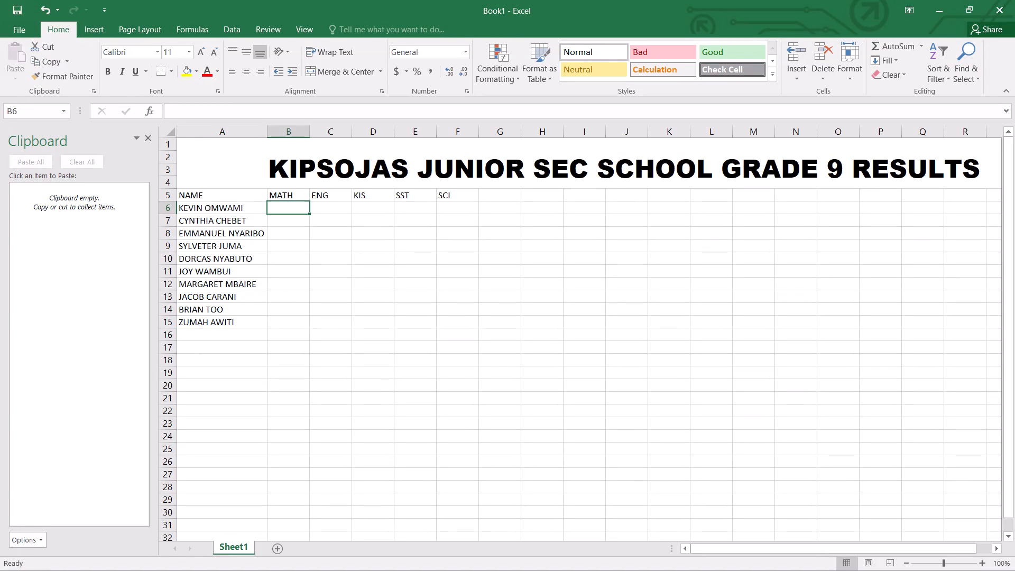
{"action": "type", "text": "70"}
{"action": "key", "text": "Down"}
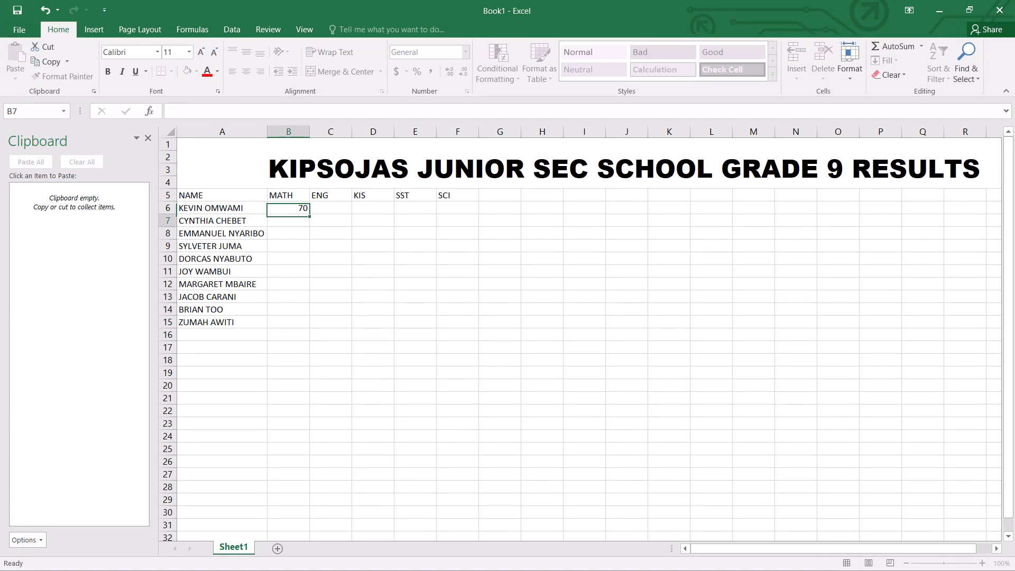
{"action": "type", "text": "65"}
{"action": "key", "text": "Down"}
{"action": "type", "text": "54"}
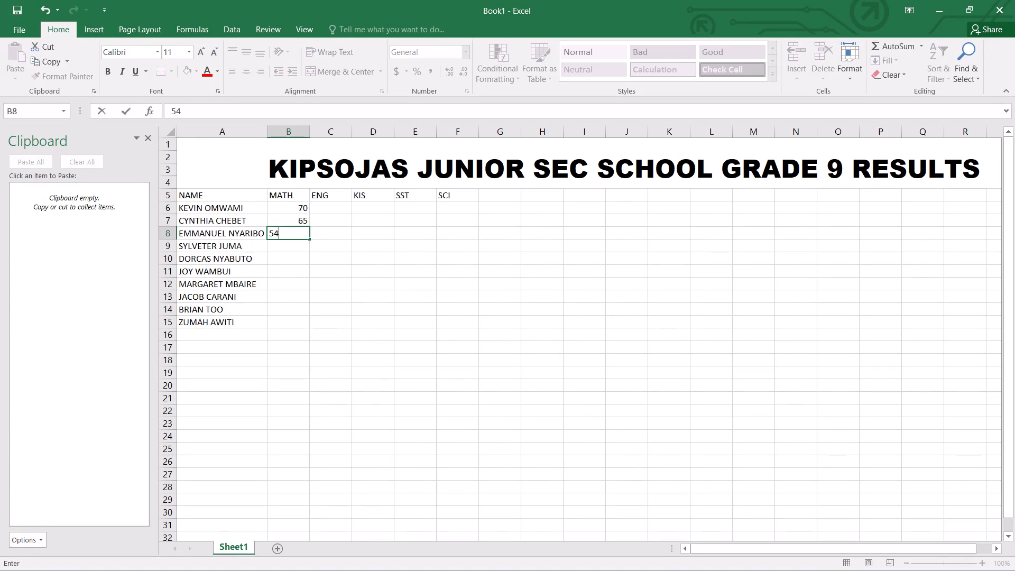
{"action": "key", "text": "Down"}
{"action": "key", "text": "6"}
{"action": "key", "text": "3"}
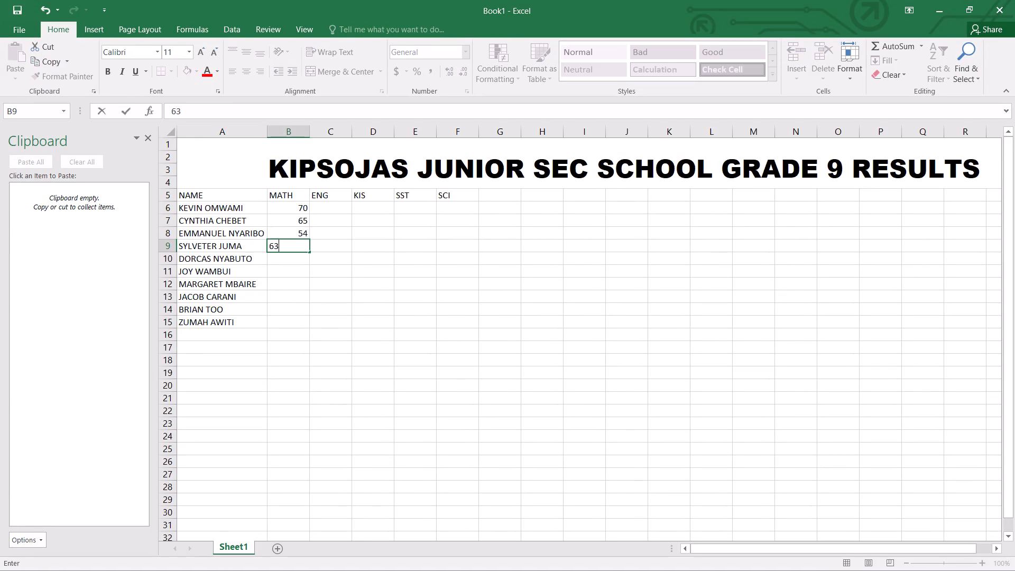
{"action": "key", "text": "Down"}
{"action": "key", "text": "7"}
{"action": "key", "text": "2"}
{"action": "key", "text": "Down"}
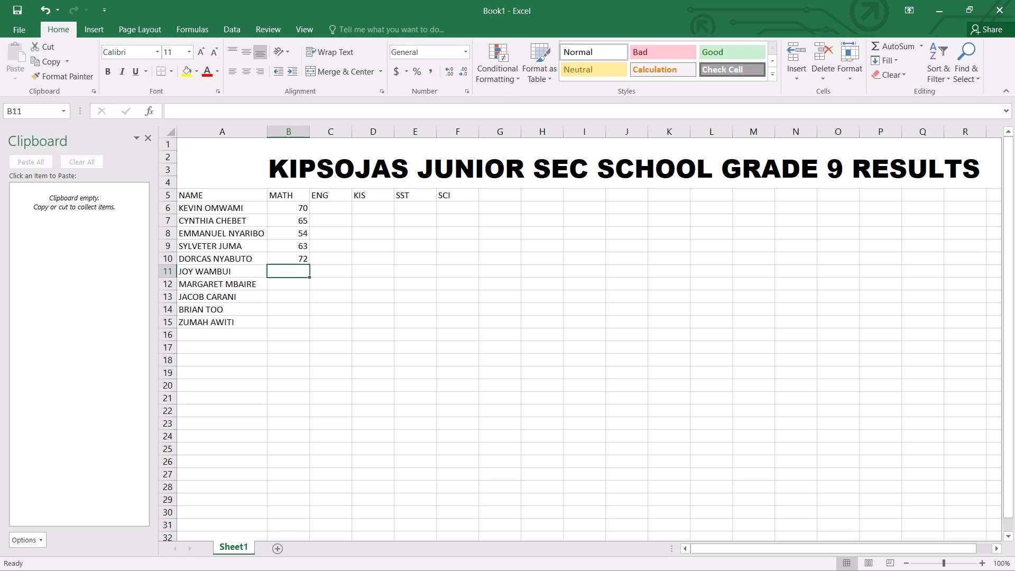
Complete the MATH column with marks 81, 45, 56, 47 and 68 in cells B11 to B15.
{"action": "key", "text": "8"}
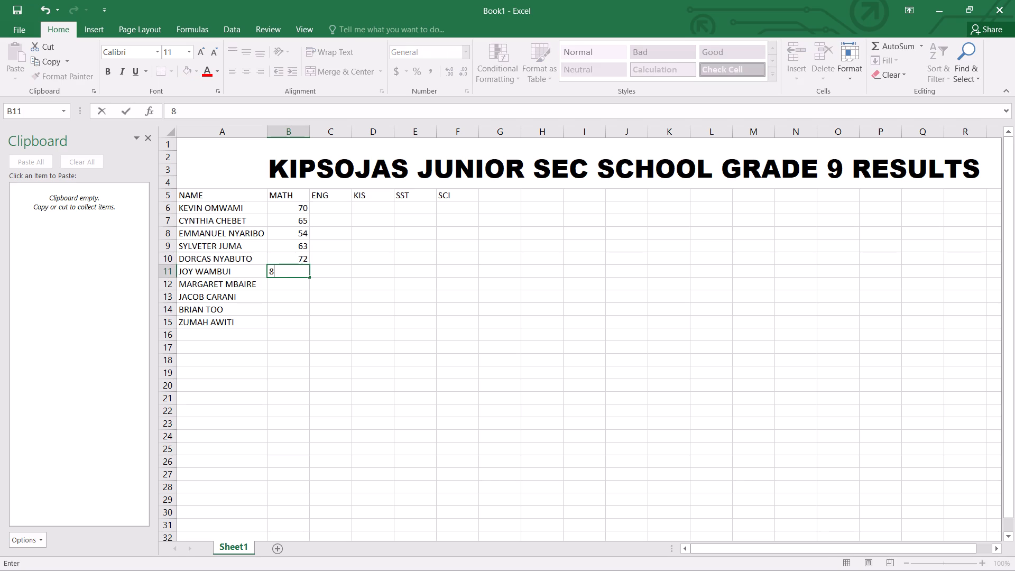
{"action": "key", "text": "1"}
{"action": "key", "text": "Down"}
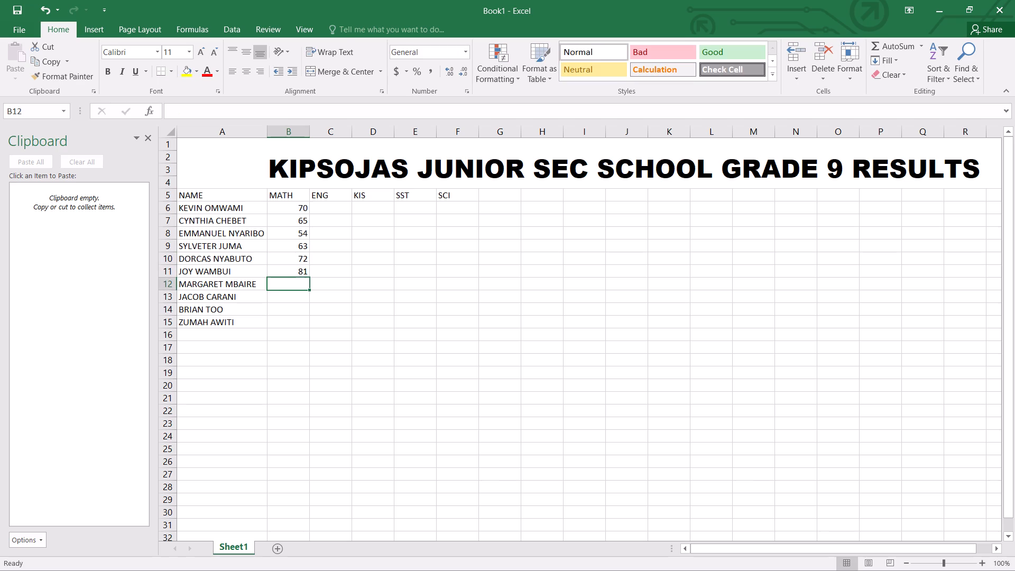
{"action": "type", "text": "45"}
{"action": "key", "text": "Down"}
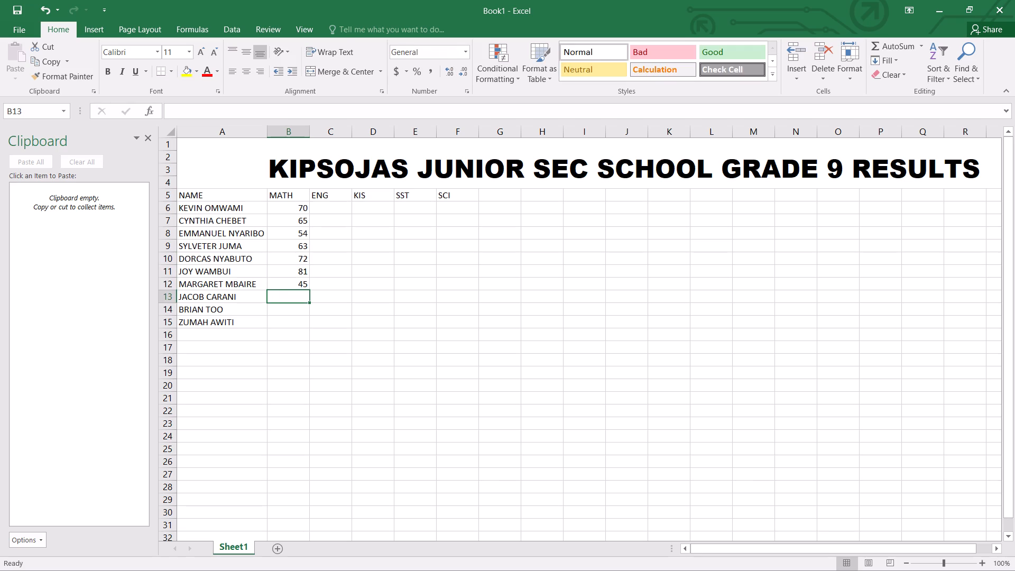
{"action": "type", "text": "56"}
{"action": "key", "text": "Down"}
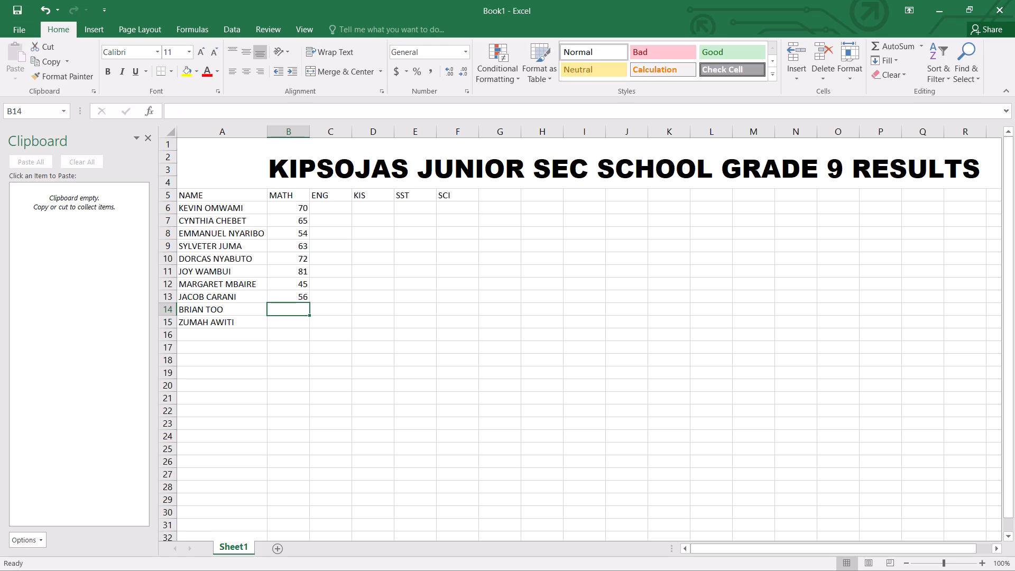
{"action": "type", "text": "47"}
{"action": "key", "text": "Down"}
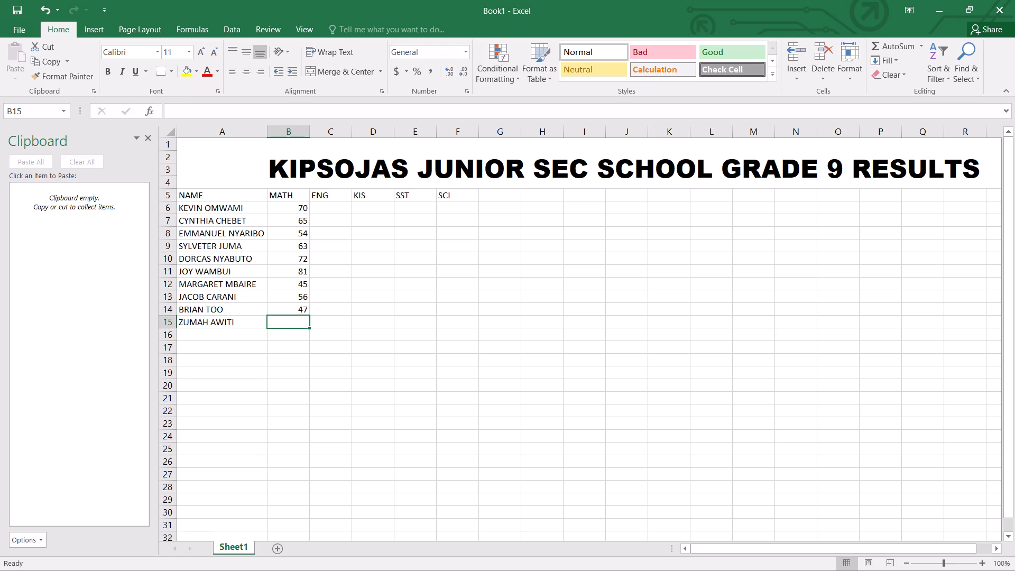
{"action": "key", "text": "6"}
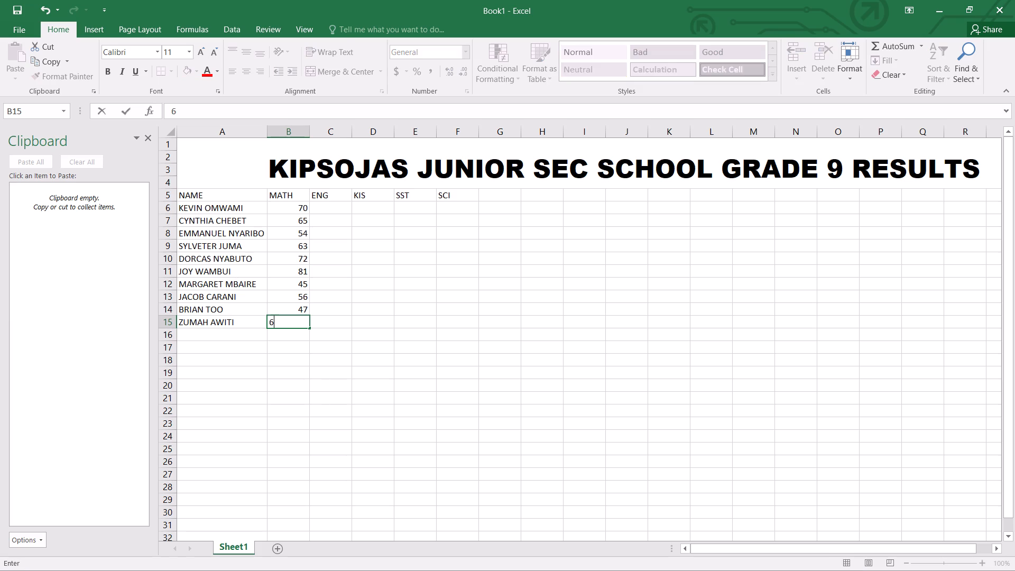
{"action": "key", "text": "8"}
{"action": "key", "text": "Right"}
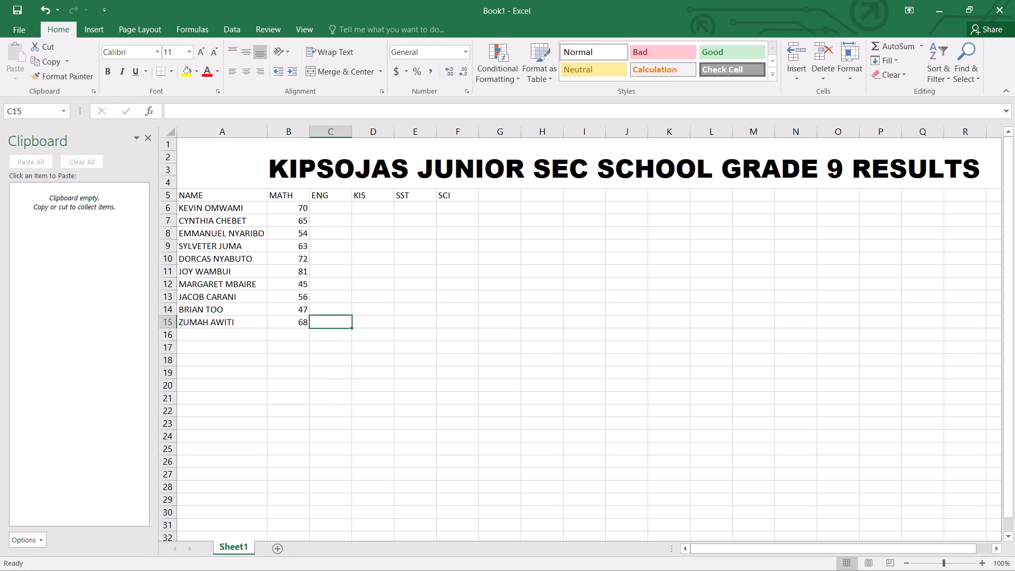
Fill the ENG column from the bottom up, entering 67, 56, 68, 76 and 74 in cells C15 to C11.
{"action": "type", "text": "67"}
{"action": "key", "text": "Up"}
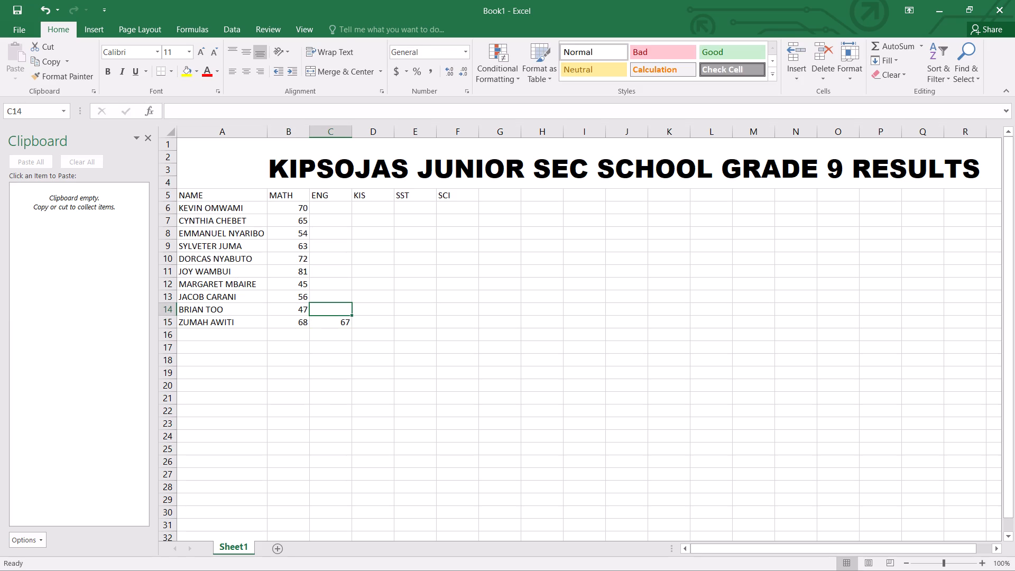
{"action": "type", "text": "56"}
{"action": "key", "text": "Up"}
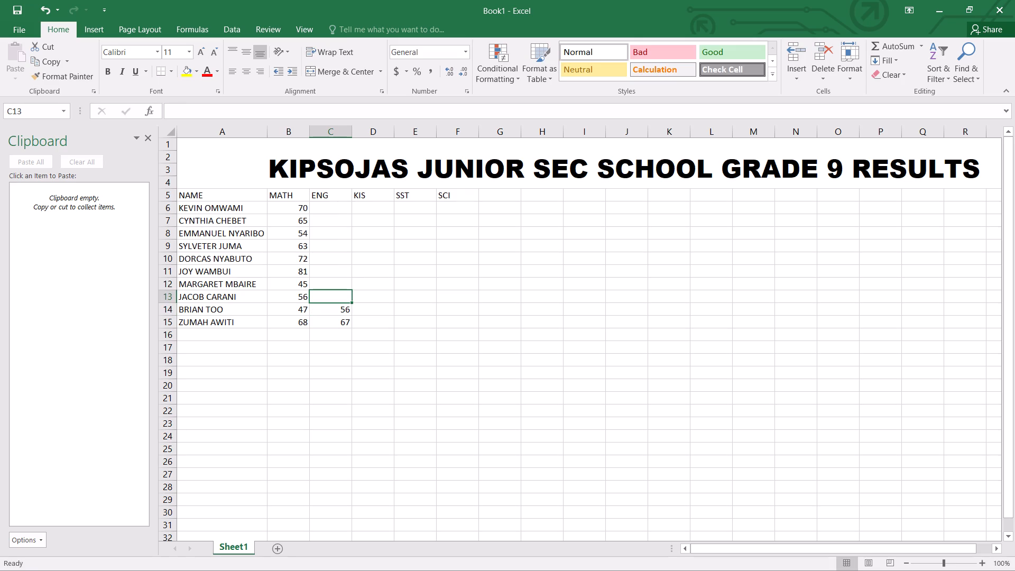
{"action": "key", "text": "6"}
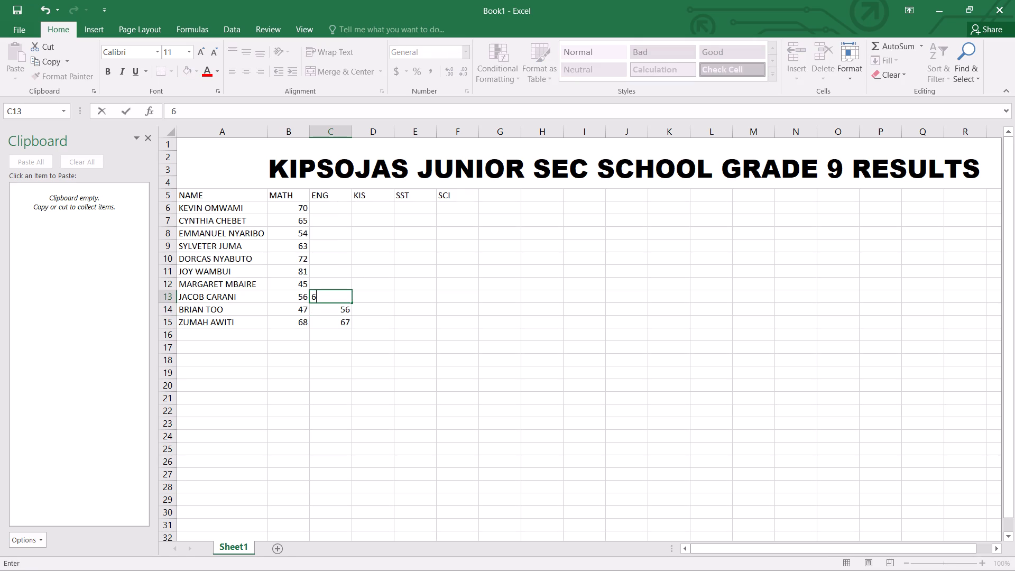
{"action": "key", "text": "8"}
{"action": "key", "text": "Up"}
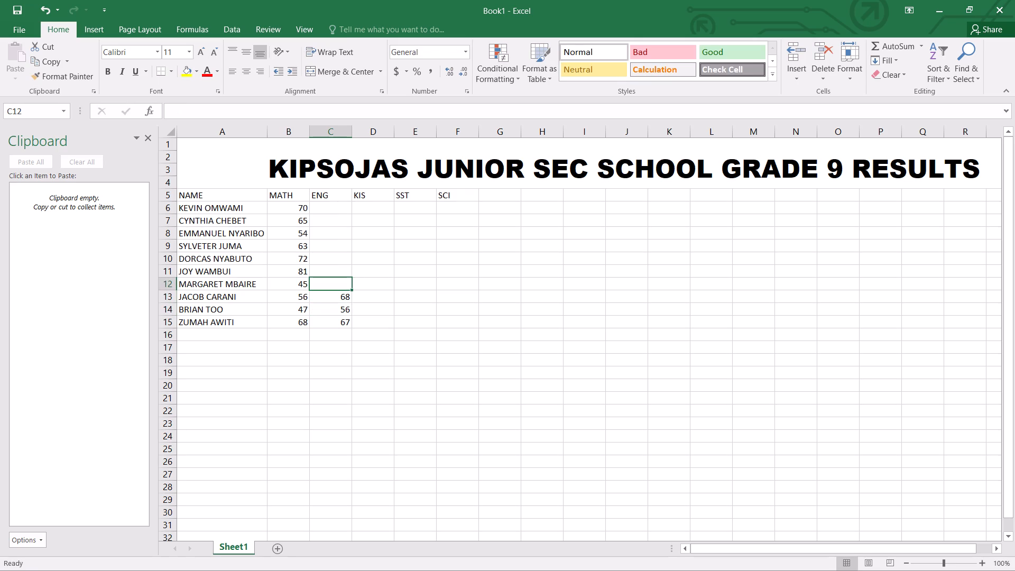
{"action": "type", "text": "76"}
{"action": "key", "text": "Up"}
{"action": "key", "text": "7"}
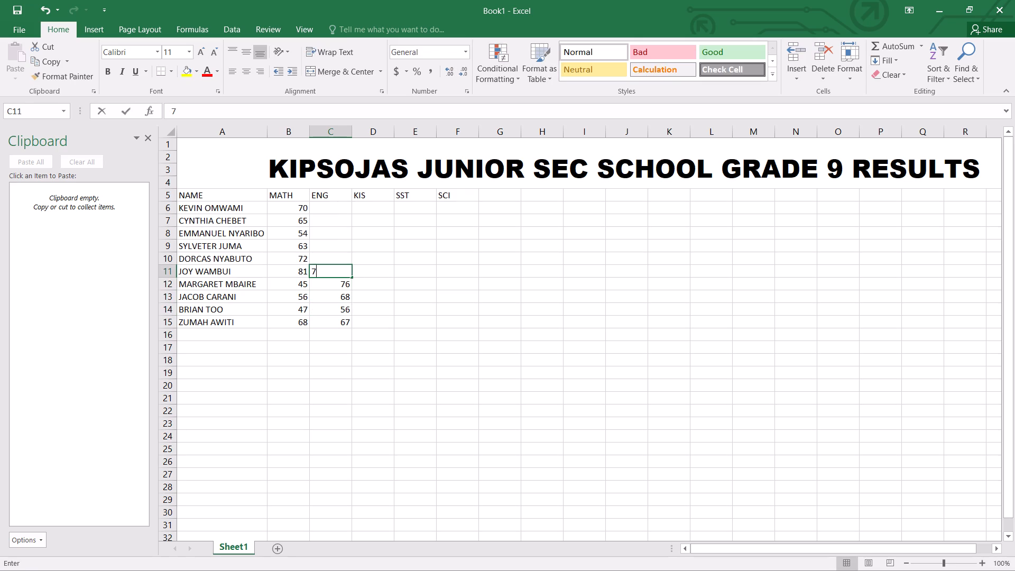
{"action": "key", "text": "4"}
{"action": "key", "text": "Up"}
Complete the ENG column upward with marks 63, 48, 69, 49 and 76 in cells C10 to C6.
{"action": "type", "text": "63"}
{"action": "key", "text": "Up"}
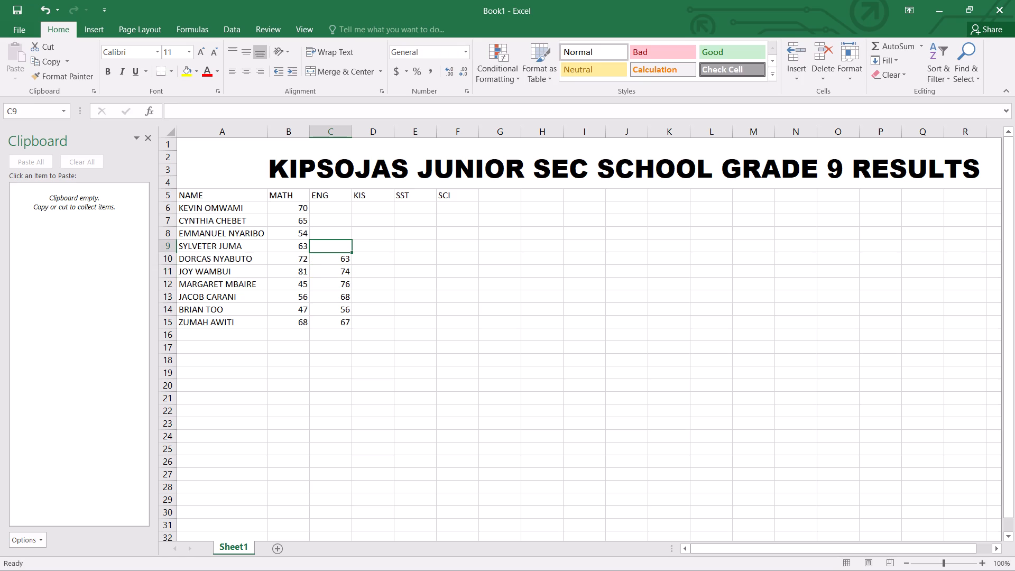
{"action": "type", "text": "48"}
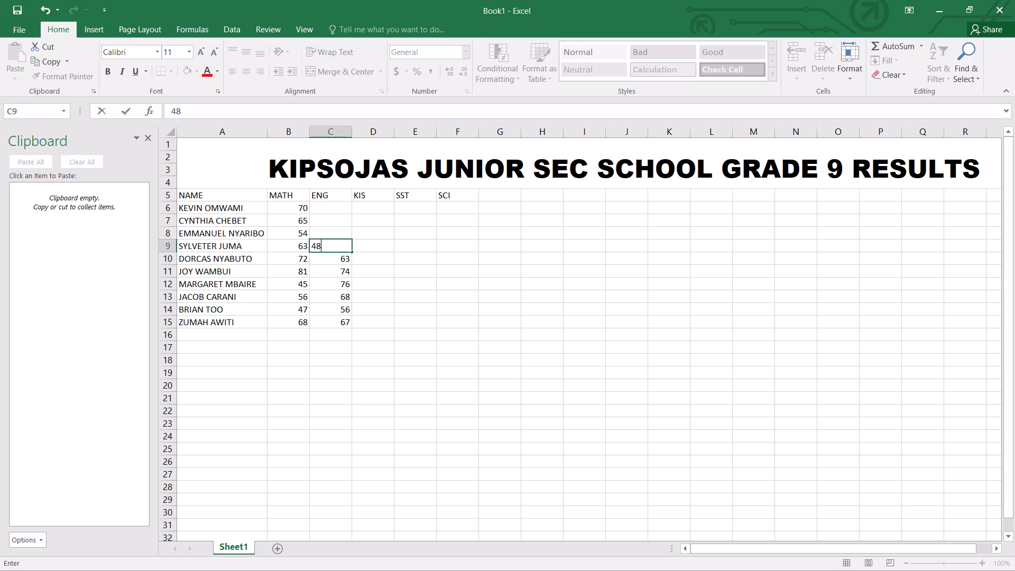
{"action": "key", "text": "Up"}
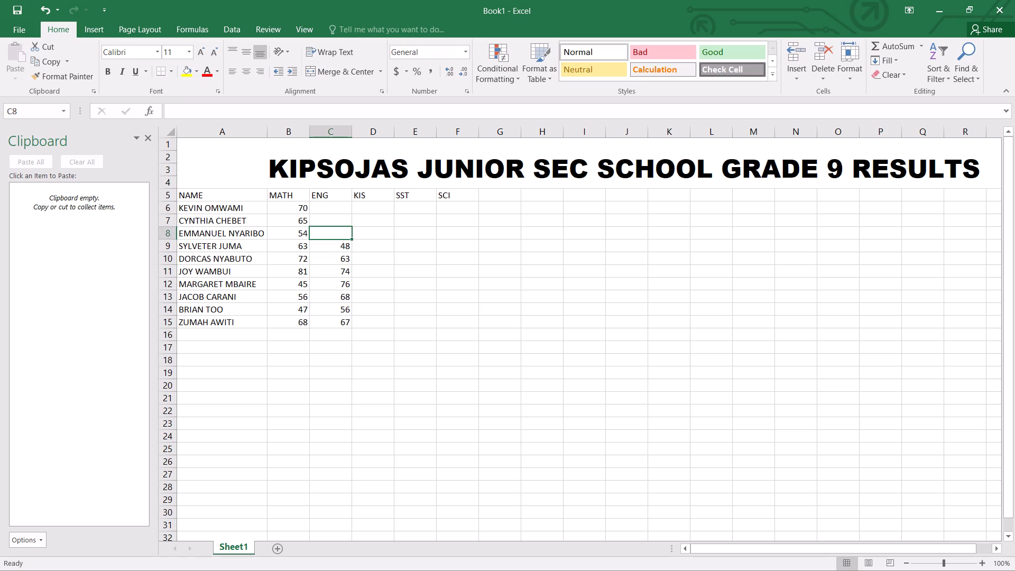
{"action": "type", "text": "69"}
{"action": "key", "text": "Up"}
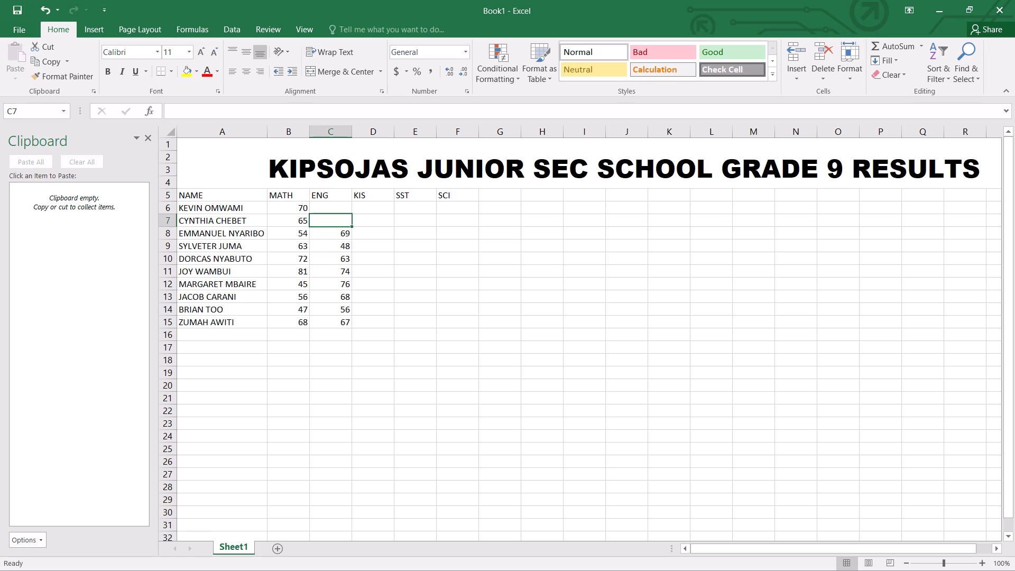
{"action": "key", "text": "4"}
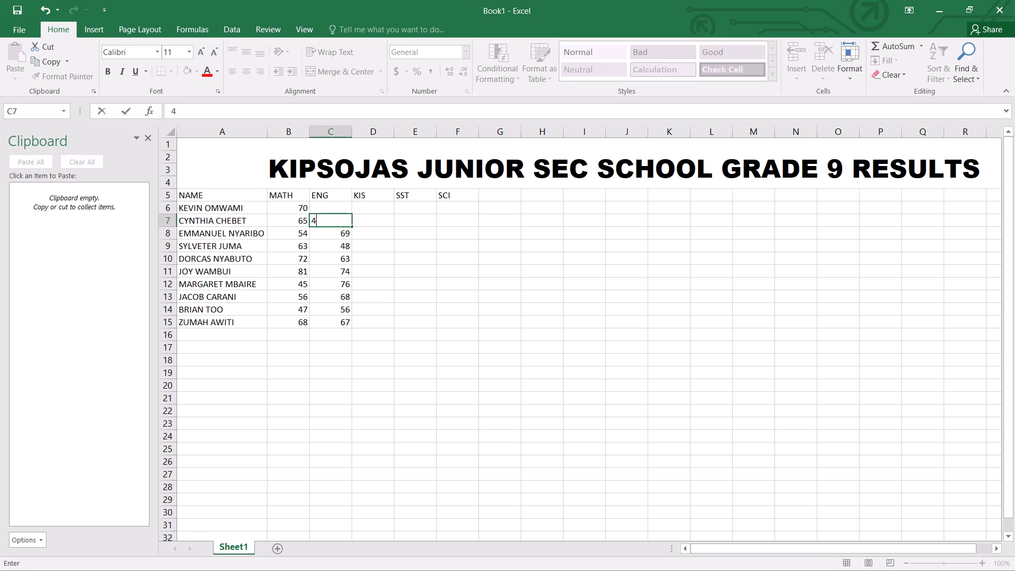
{"action": "key", "text": "9"}
{"action": "key", "text": "Up"}
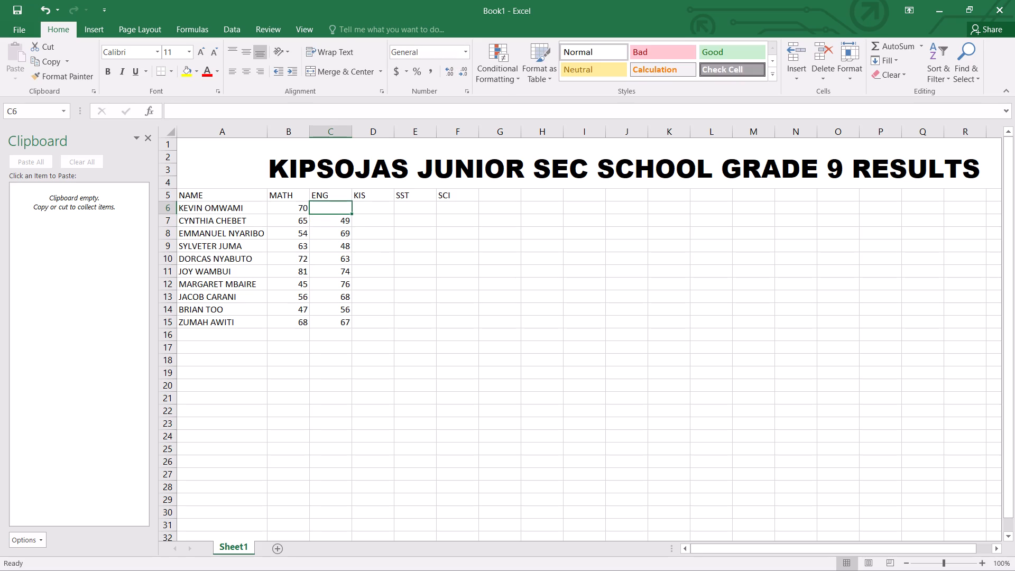
{"action": "key", "text": "7"}
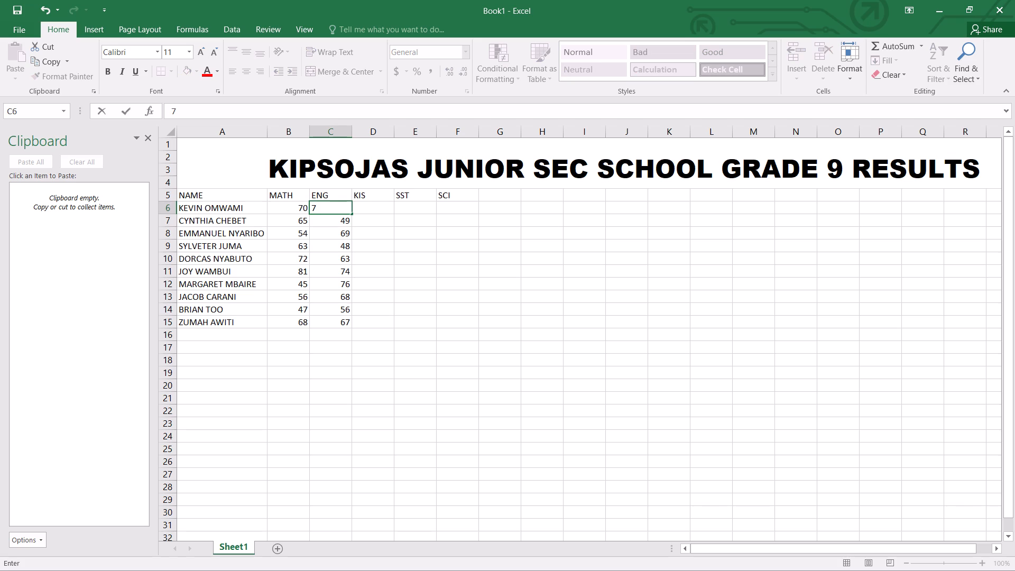
{"action": "key", "text": "6"}
{"action": "key", "text": "Right"}
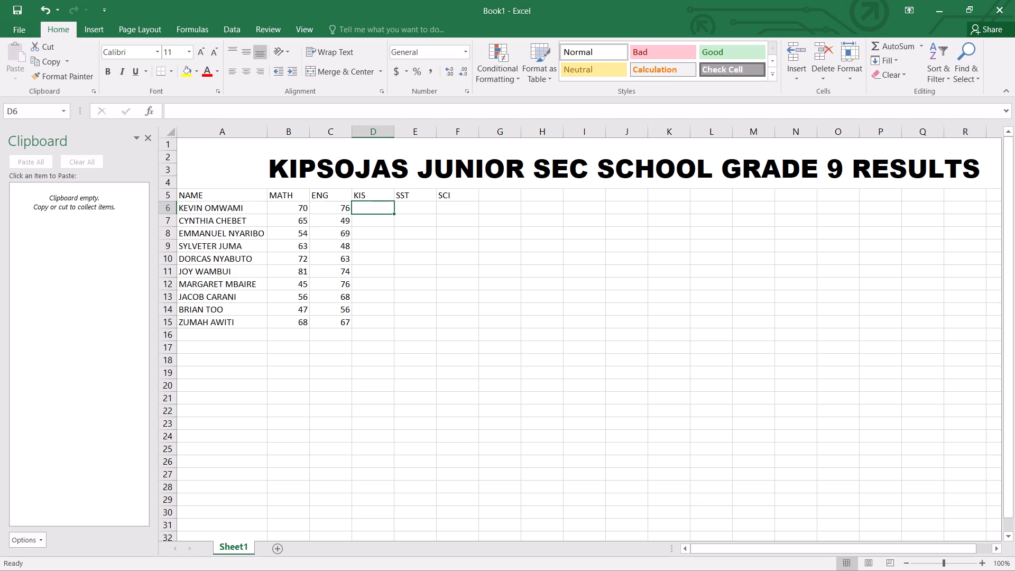
Enter the KIS marks 43, 56, 52, 53, 61 and 58 for the first six students, in cells D6 to D11.
{"action": "key", "text": "4"}
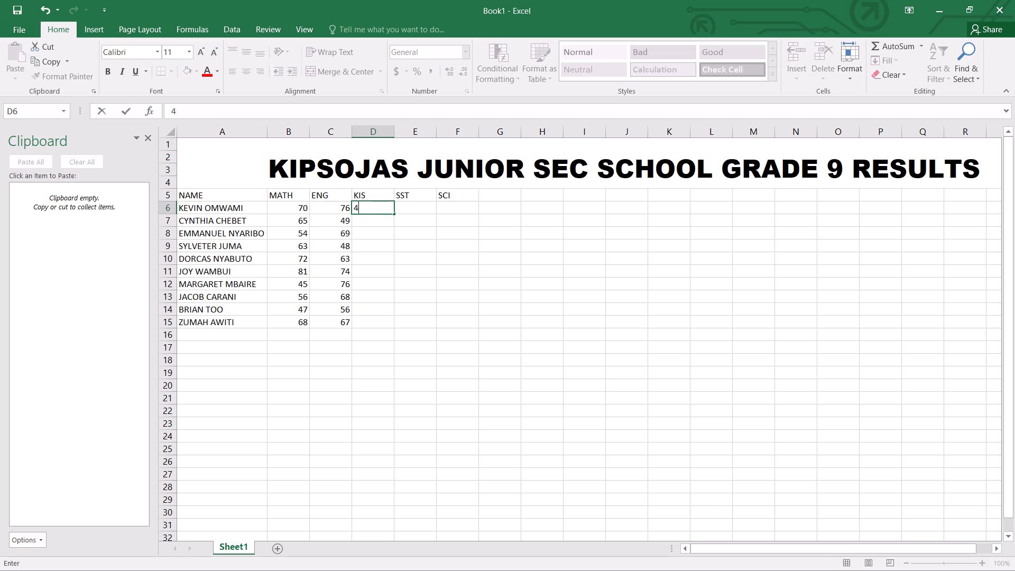
{"action": "key", "text": "3"}
{"action": "key", "text": "Down"}
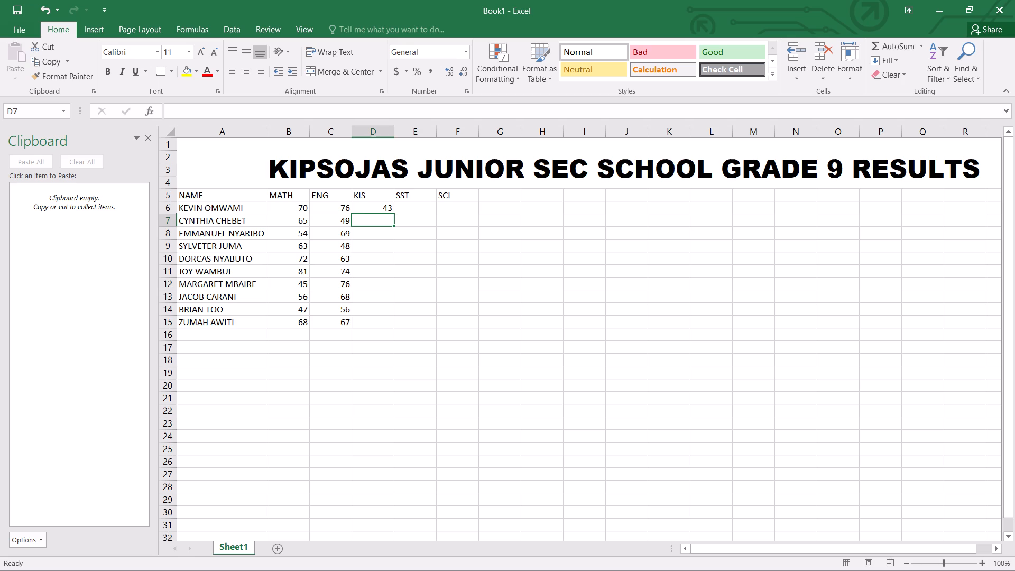
{"action": "type", "text": "56"}
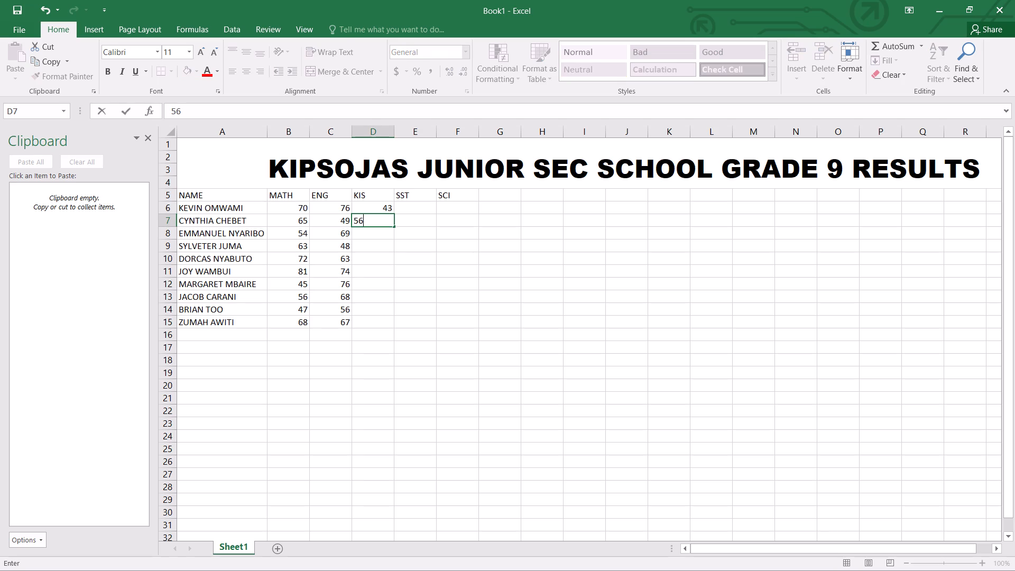
{"action": "key", "text": "Down"}
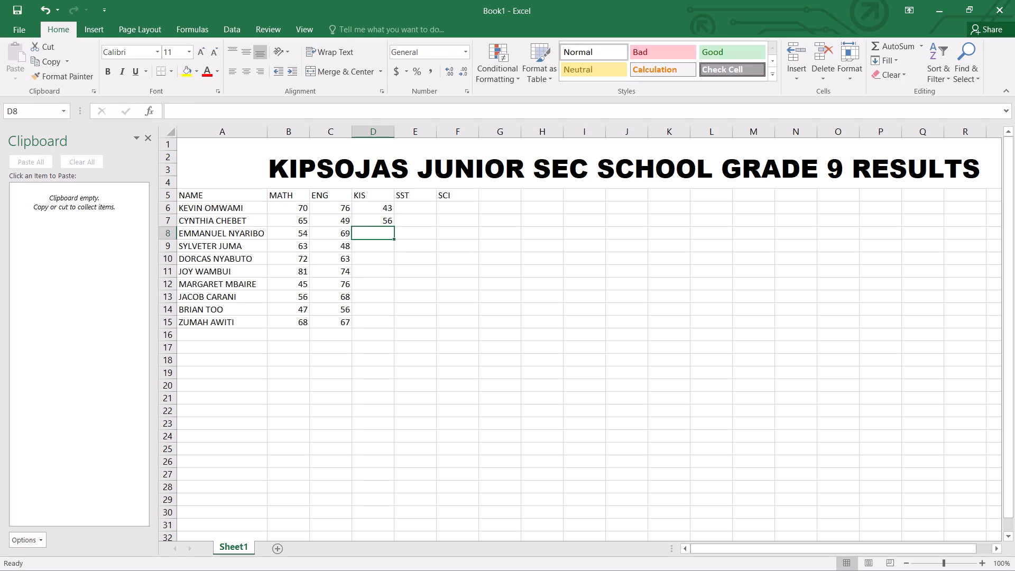
{"action": "key", "text": "5"}
{"action": "key", "text": "2"}
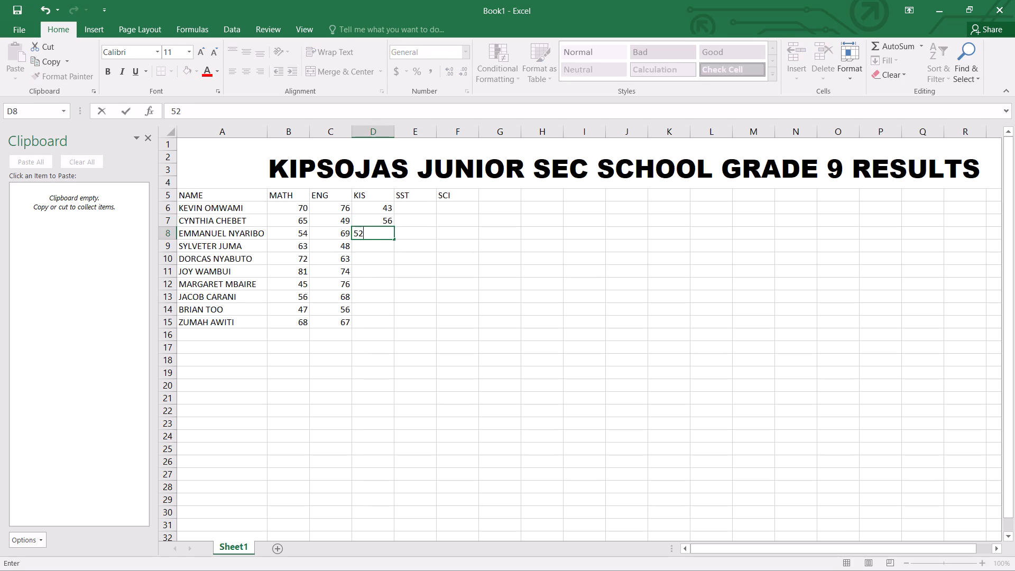
{"action": "key", "text": "Down"}
{"action": "type", "text": "53"}
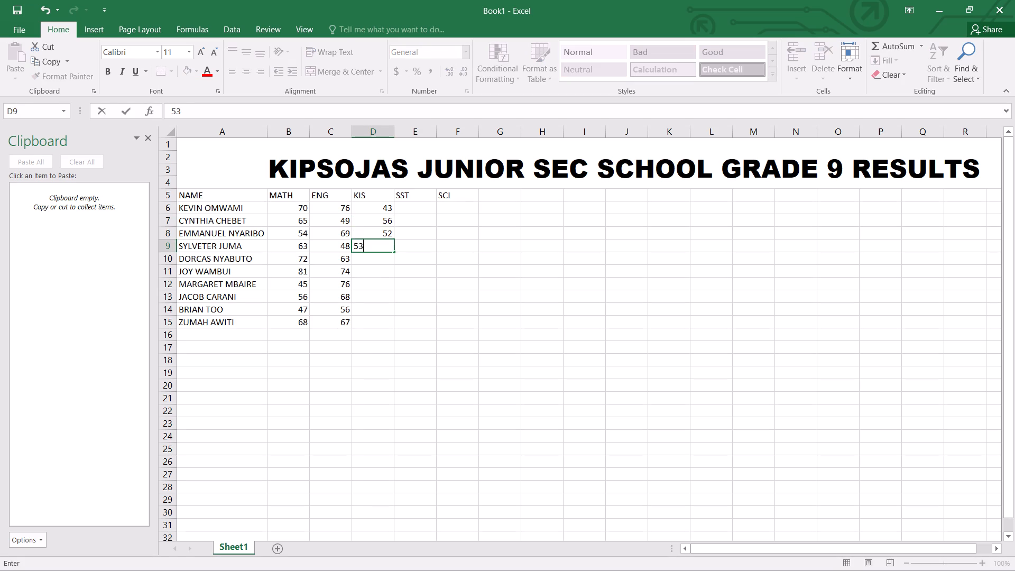
{"action": "key", "text": "Down"}
{"action": "key", "text": "6"}
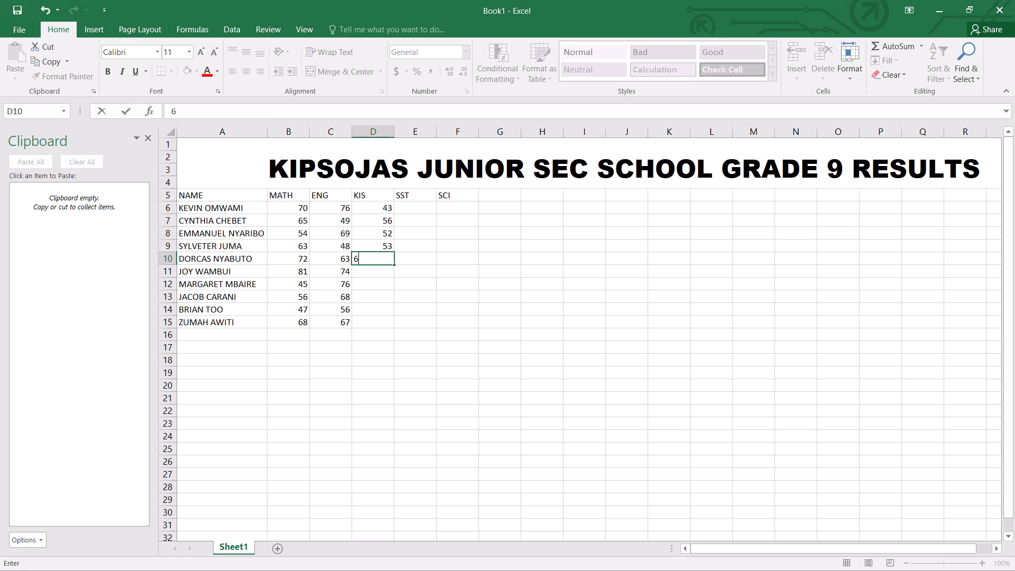
{"action": "key", "text": "1"}
{"action": "key", "text": "Down"}
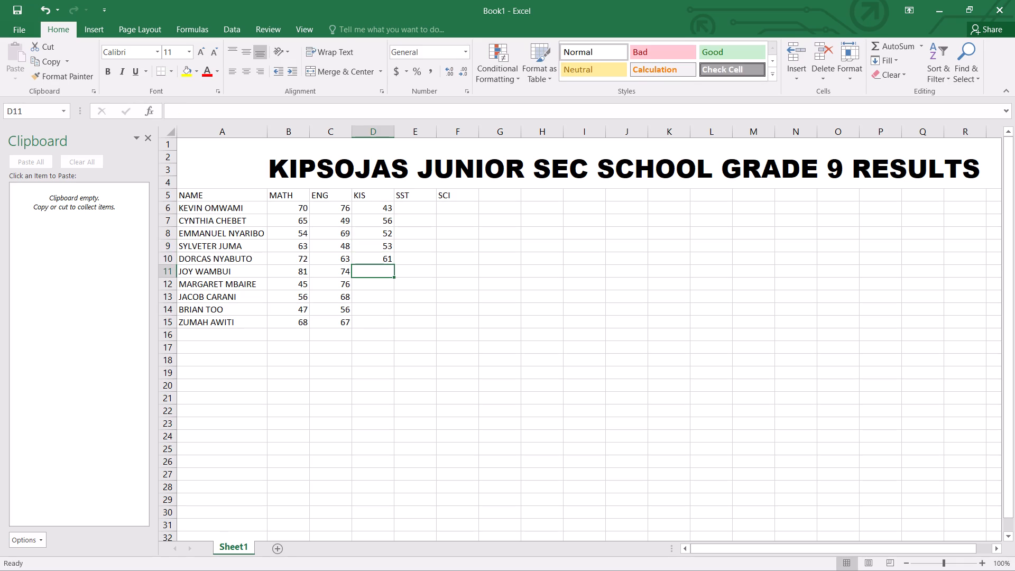
{"action": "type", "text": "58"}
{"action": "key", "text": "Down"}
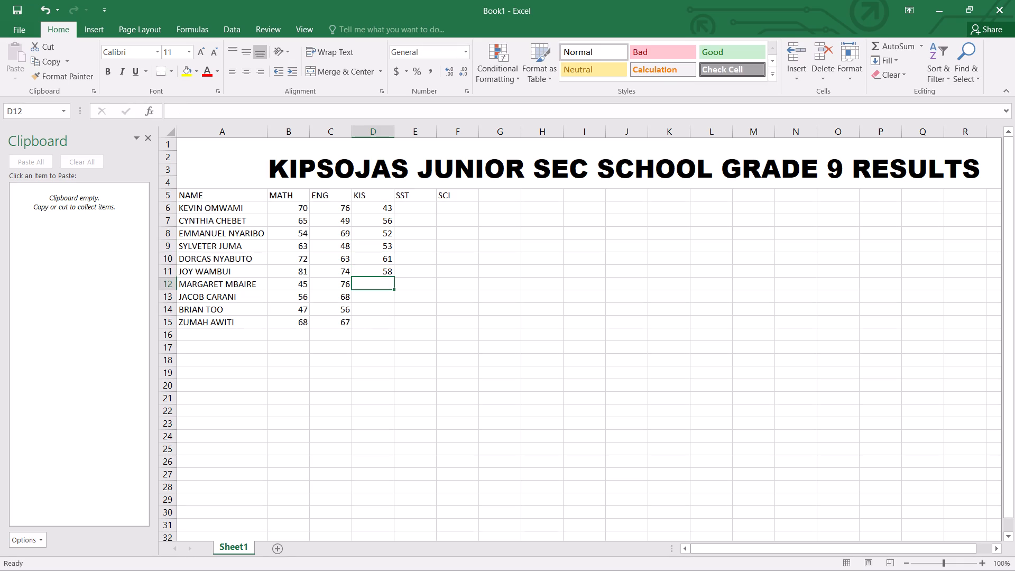
Complete the KIS column with marks 50, 43, 72 and 54 for the last four students, in cells D12 to D15.
{"action": "type", "text": "5O"}
{"action": "key", "text": "BackSpace"}
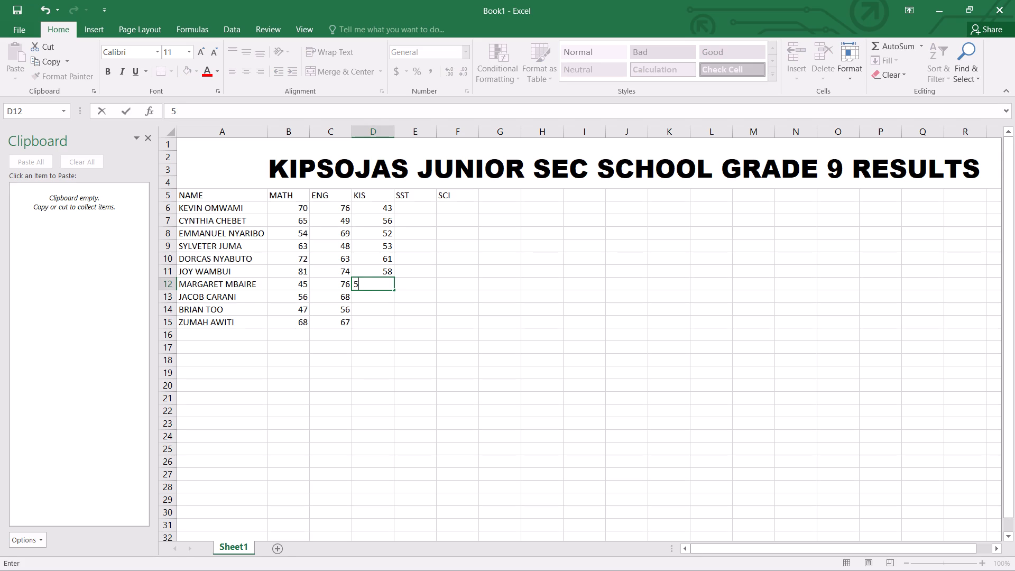
{"action": "key", "text": "0"}
{"action": "key", "text": "Down"}
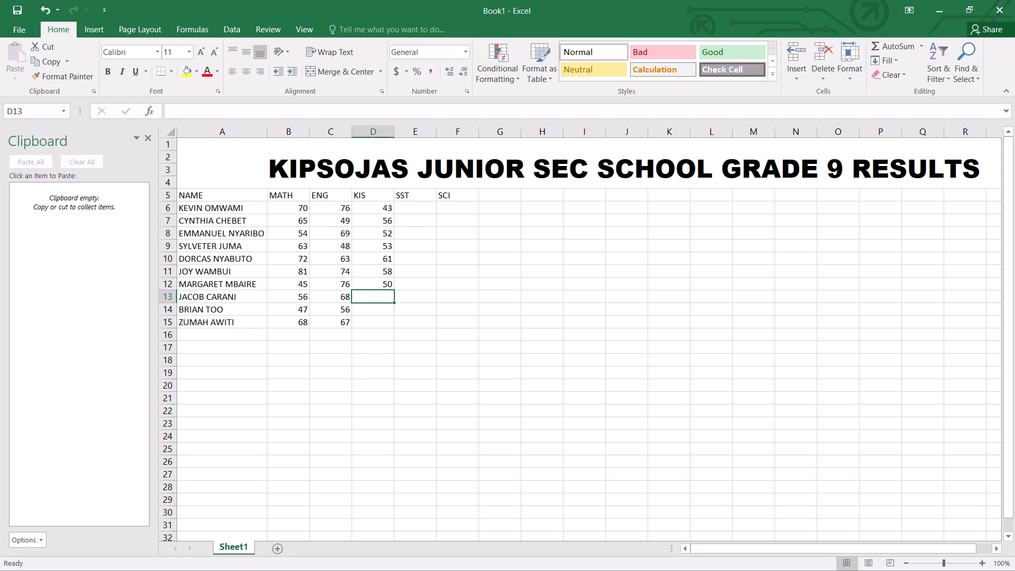
{"action": "type", "text": "43"}
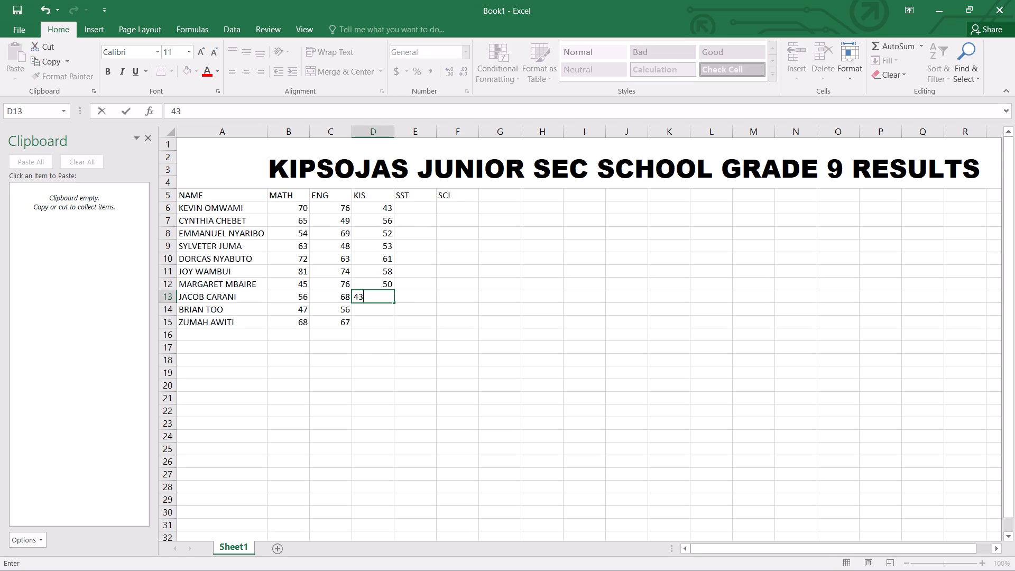
{"action": "key", "text": "Down"}
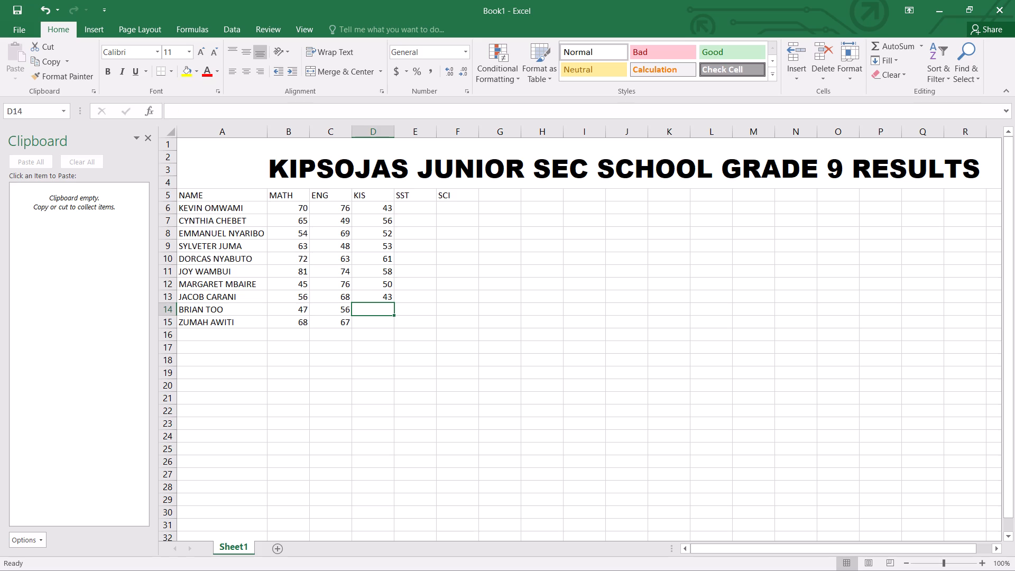
{"action": "key", "text": "2"}
{"action": "key", "text": "BackSpace"}
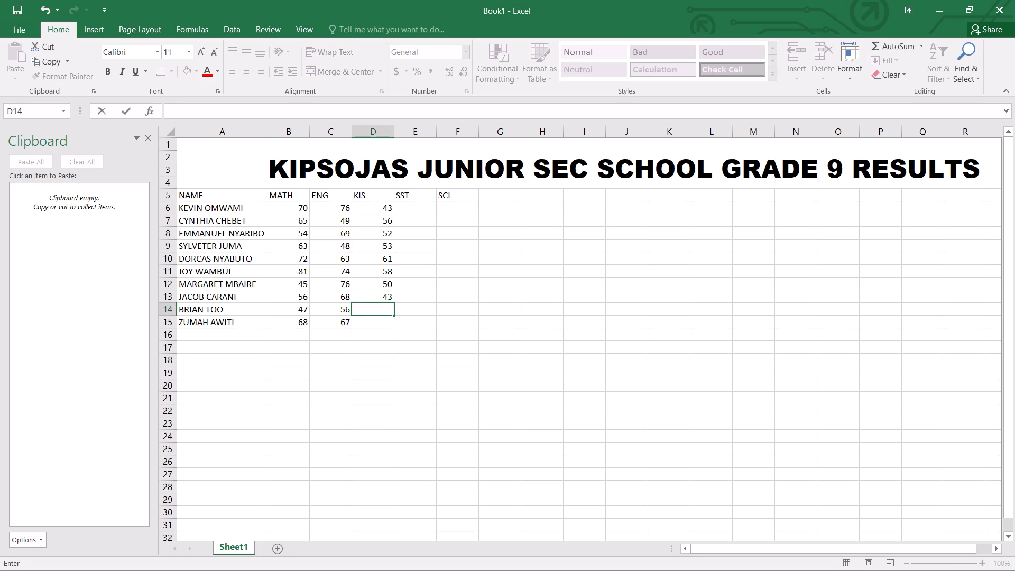
{"action": "type", "text": "72"}
{"action": "key", "text": "Down"}
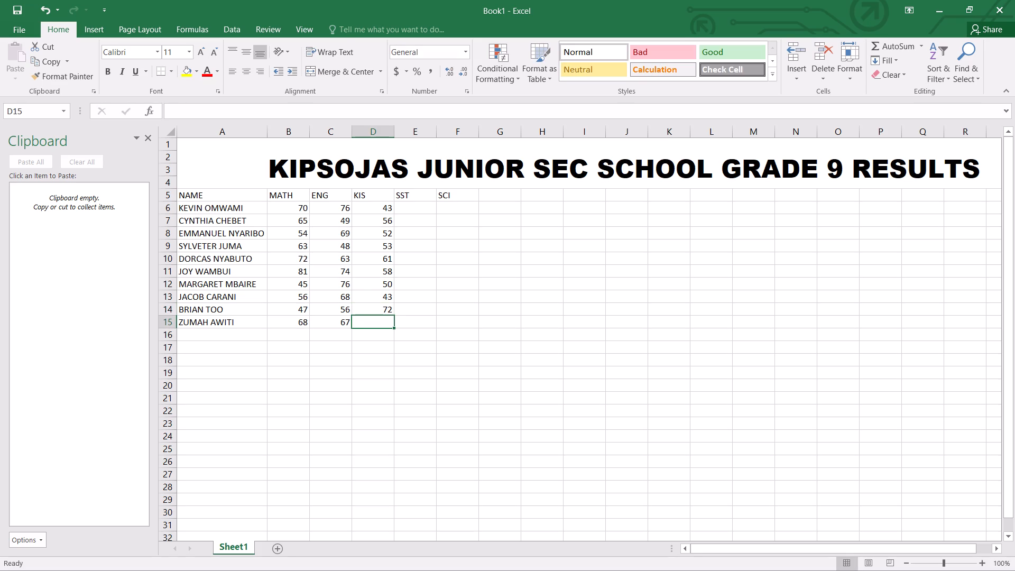
{"action": "key", "text": "6"}
{"action": "key", "text": "BackSpace"}
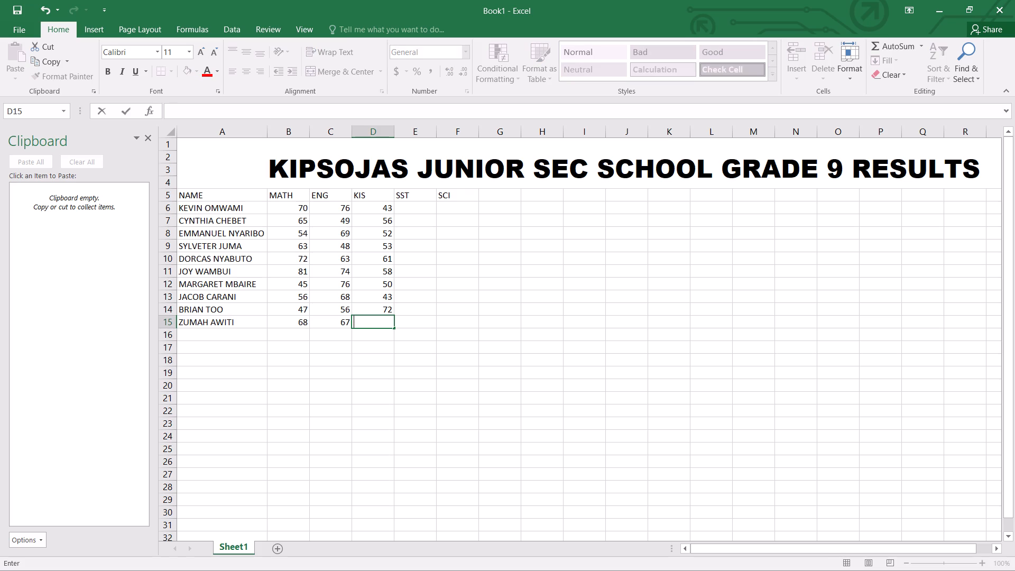
{"action": "key", "text": "5"}
{"action": "key", "text": "4"}
{"action": "key", "text": "Right"}
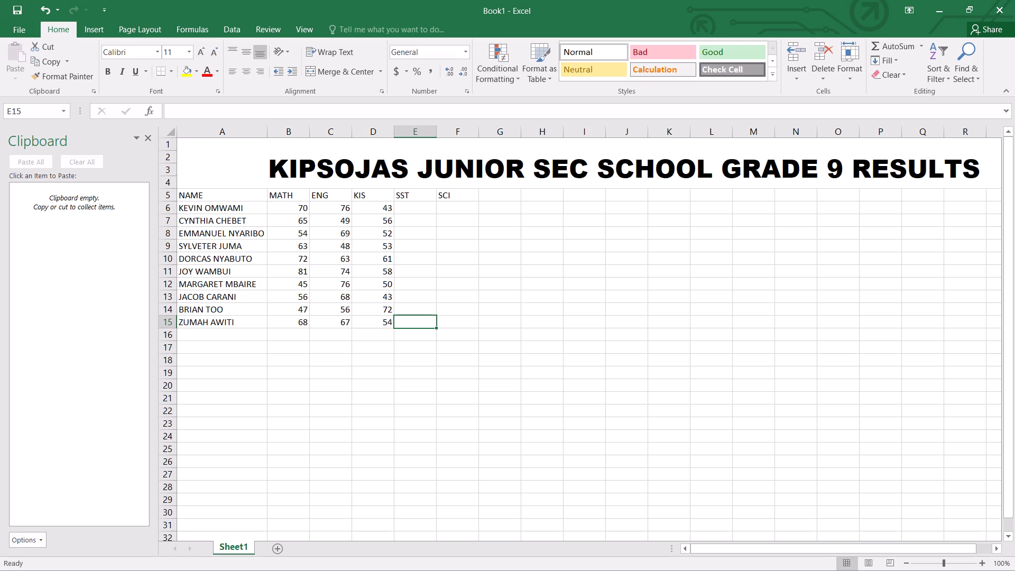
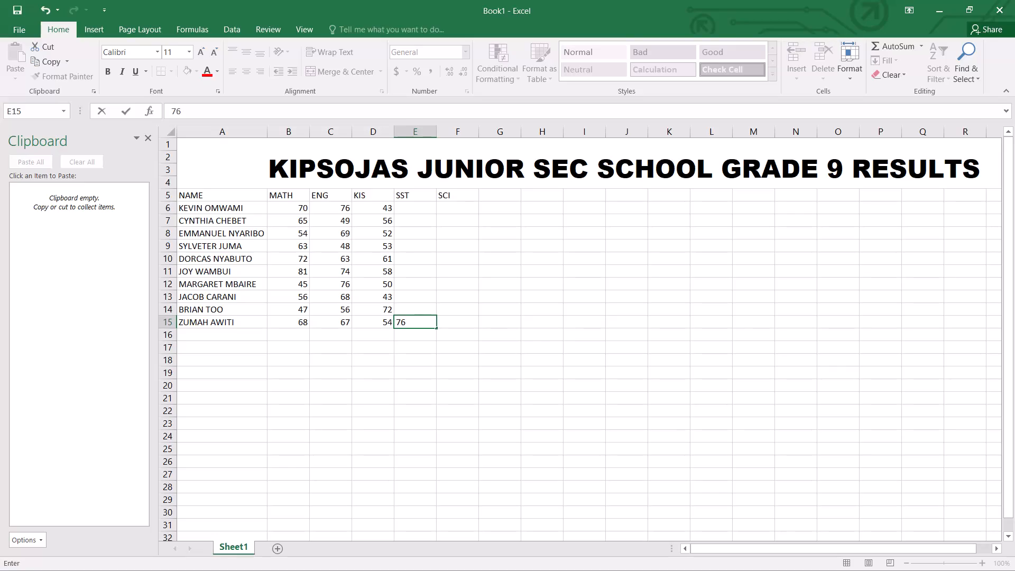
Fill the SST column upward from the last student, entering marks 65, 87 and 65 in cells E14 to E12.
{"action": "key", "text": "Up"}
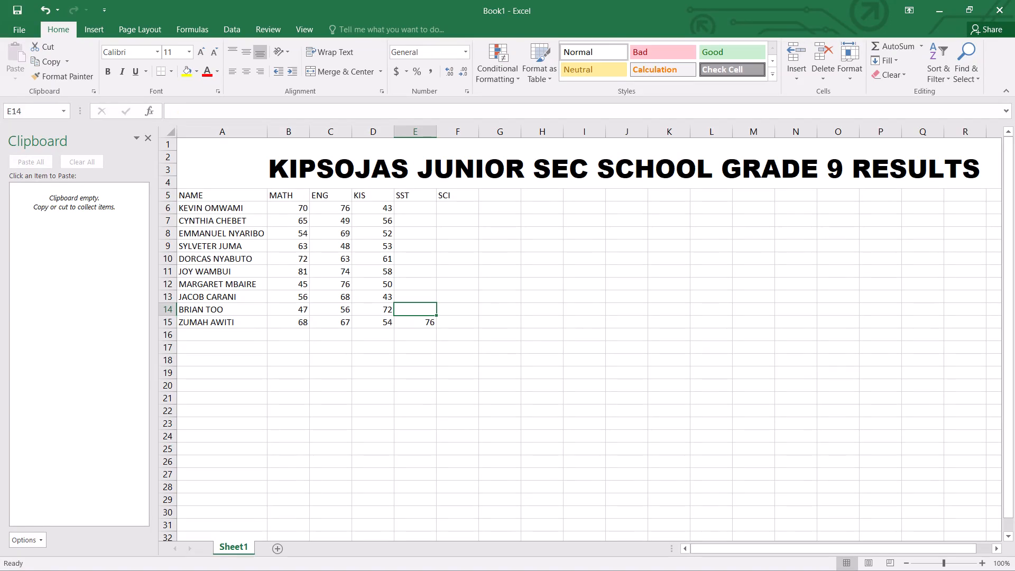
{"action": "type", "text": "65"}
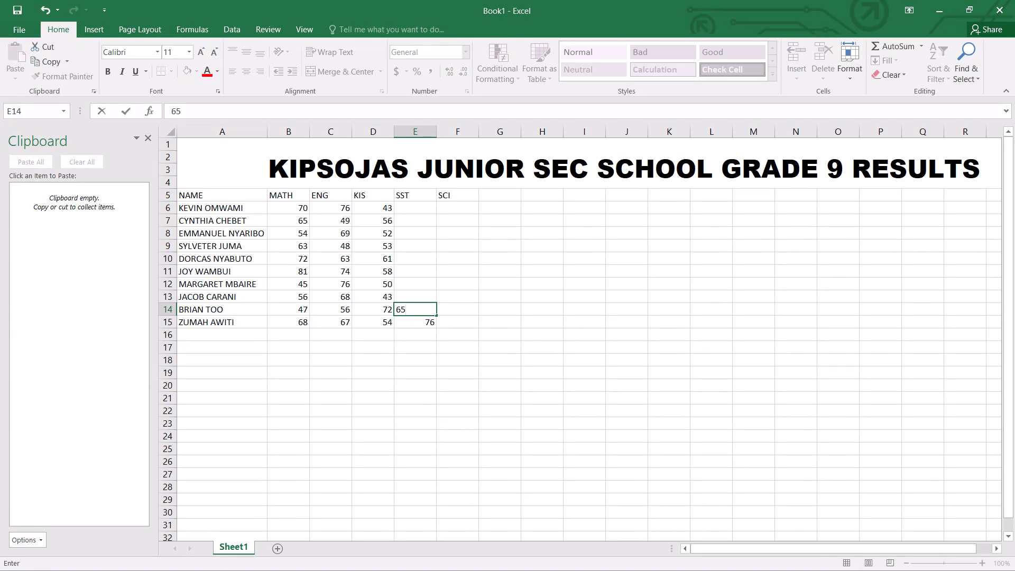
{"action": "key", "text": "Up"}
{"action": "type", "text": "87"}
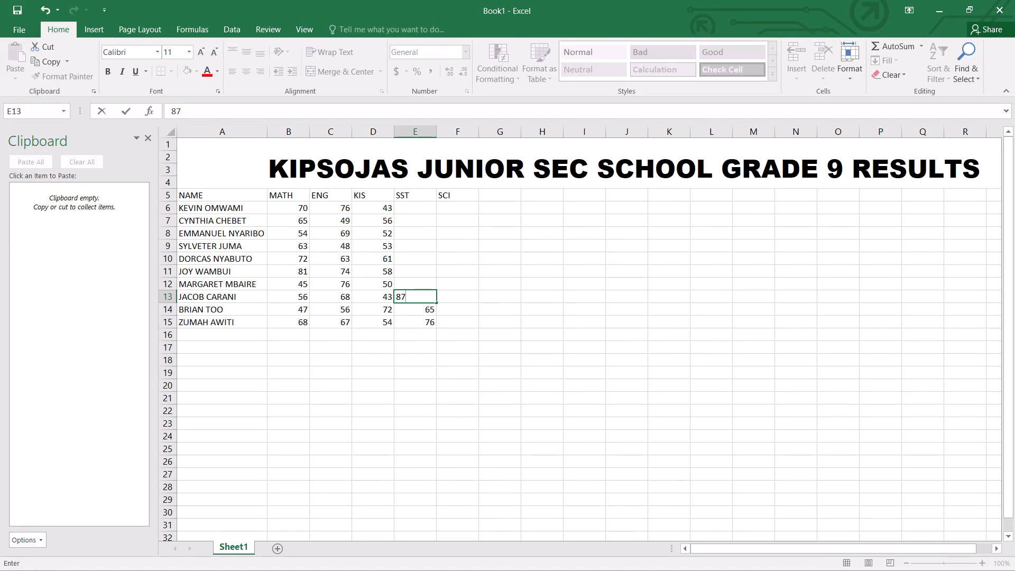
{"action": "key", "text": "Up"}
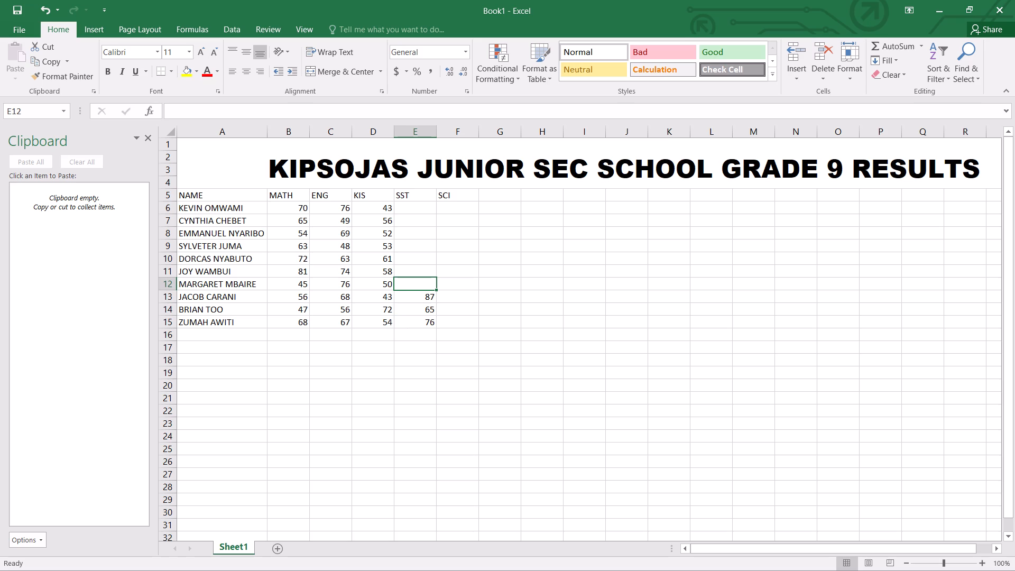
{"action": "type", "text": "65"}
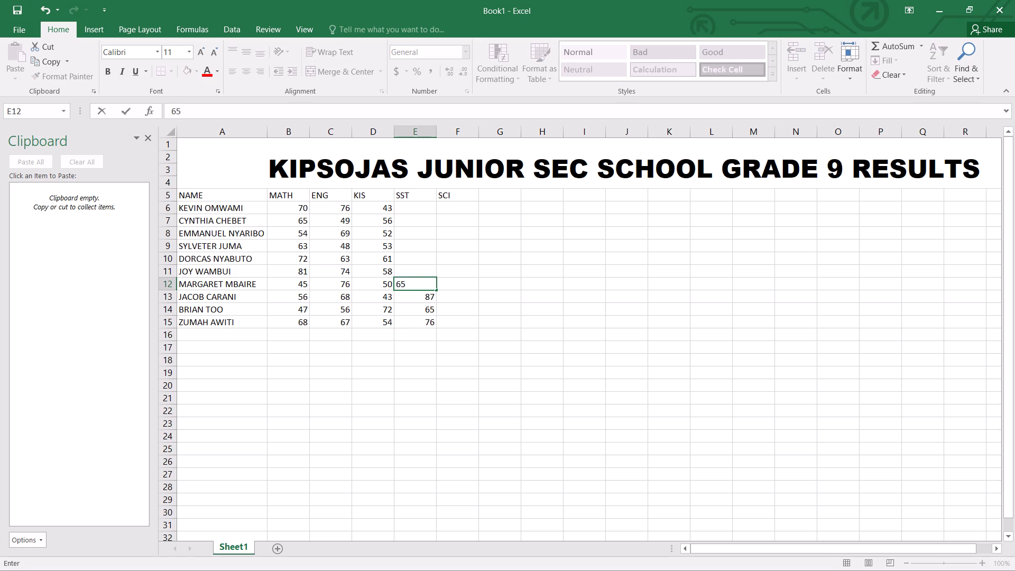
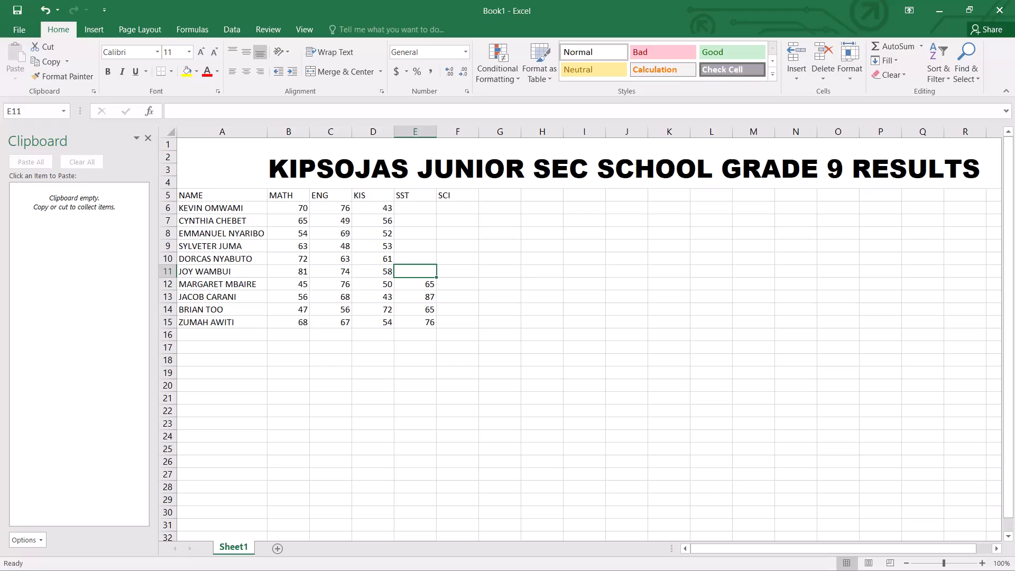
Complete the SST column upward from E11 to E6 with marks 45, 47, 48, 49, 51 and 56.
{"action": "type", "text": "45"}
{"action": "key", "text": "Up"}
{"action": "type", "text": "47"}
{"action": "key", "text": "Up"}
{"action": "type", "text": "48"}
{"action": "key", "text": "Up"}
{"action": "type", "text": "49"}
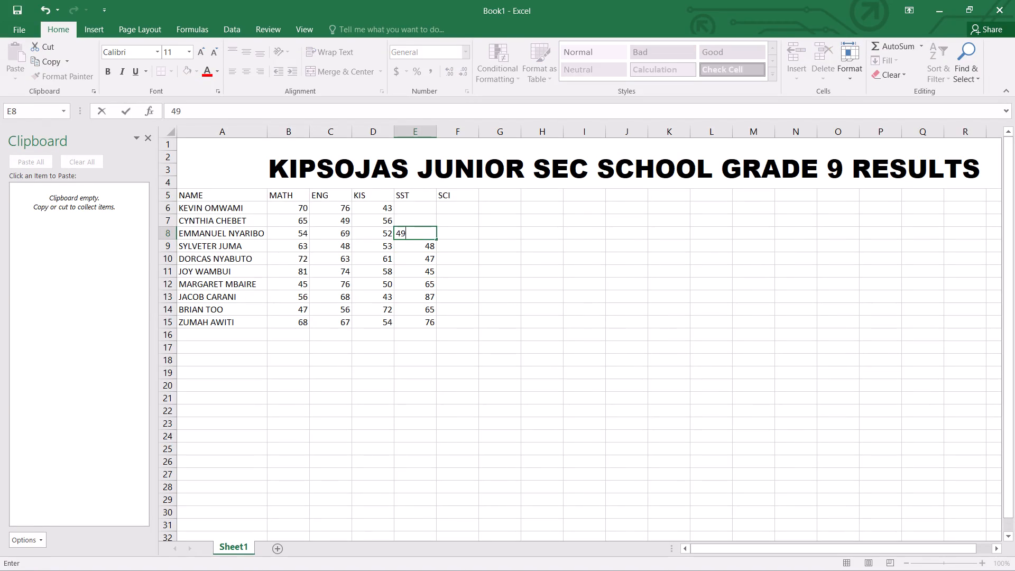
{"action": "key", "text": "Up"}
{"action": "key", "text": "5"}
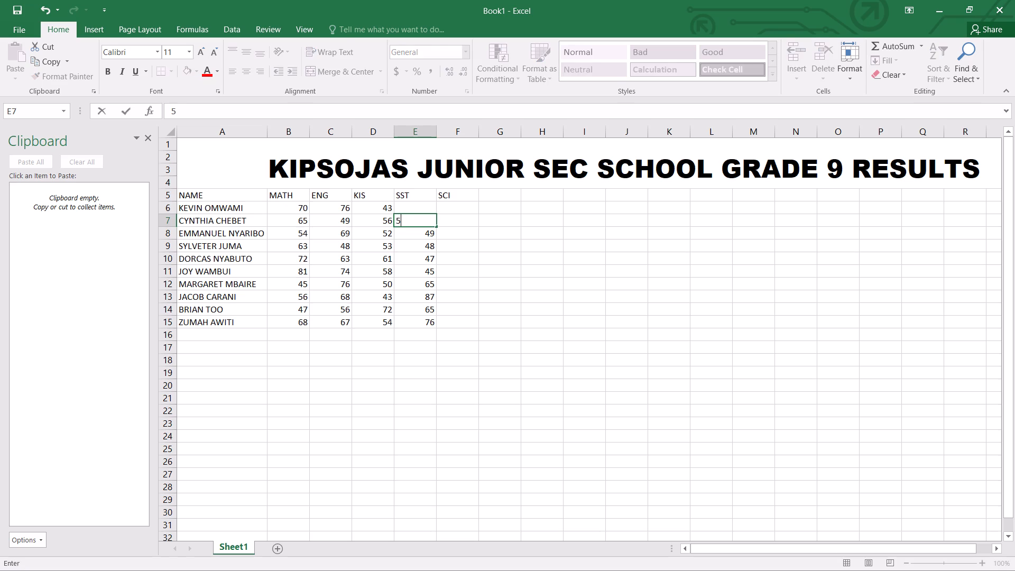
{"action": "key", "text": "1"}
{"action": "key", "text": "Up"}
{"action": "type", "text": "56"}
{"action": "key", "text": "Up"}
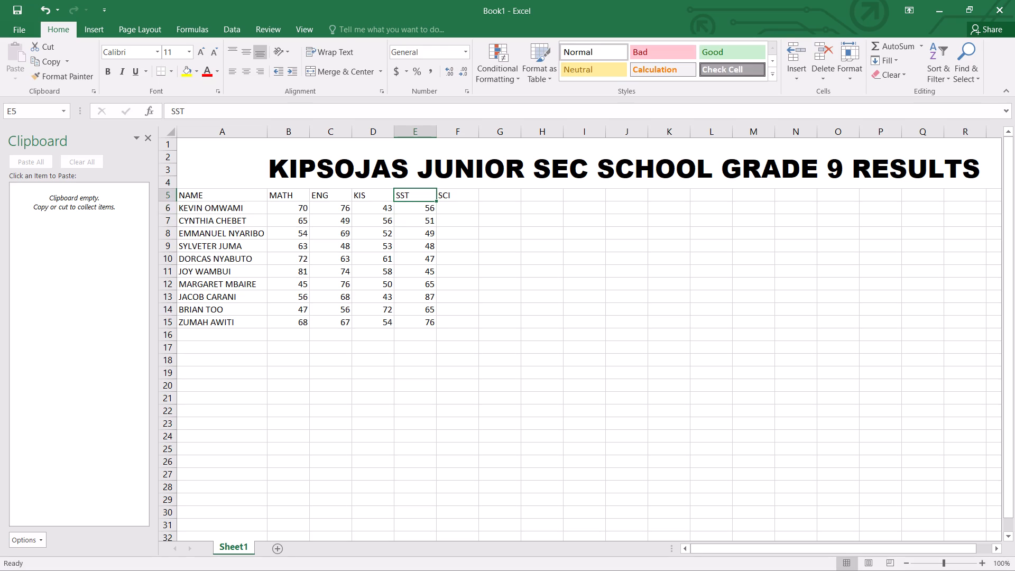
Enter the SCI marks 57, 67, 75, 65 and 64 for the first five students in cells F6 to F10.
{"action": "key", "text": "Down"}
{"action": "key", "text": "Right"}
{"action": "type", "text": "57"}
{"action": "key", "text": "Down"}
{"action": "type", "text": "67"}
{"action": "key", "text": "Down"}
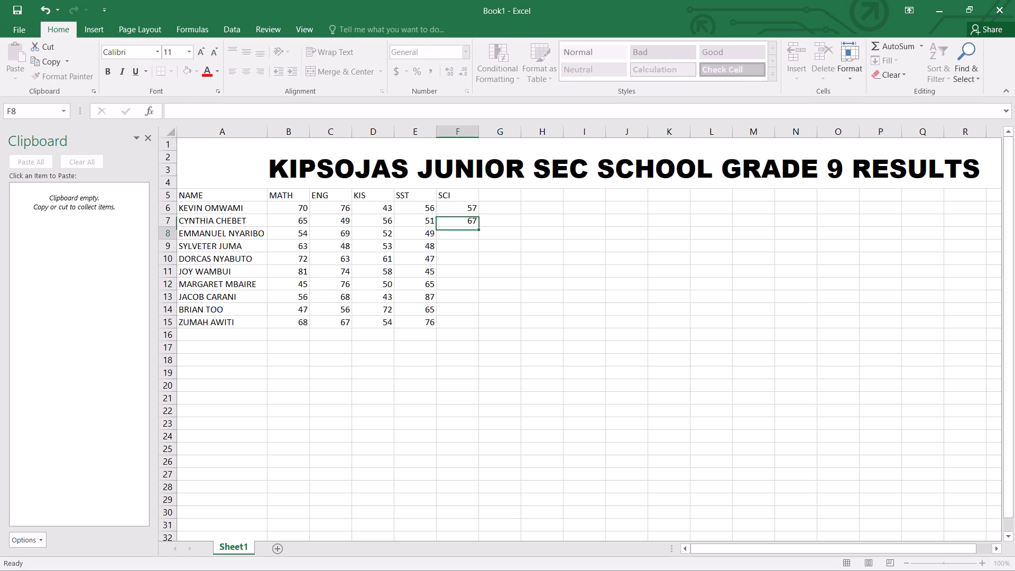
{"action": "type", "text": "75"}
{"action": "key", "text": "Down"}
{"action": "type", "text": "65"}
{"action": "key", "text": "Down"}
{"action": "type", "text": "64"}
{"action": "key", "text": "Down"}
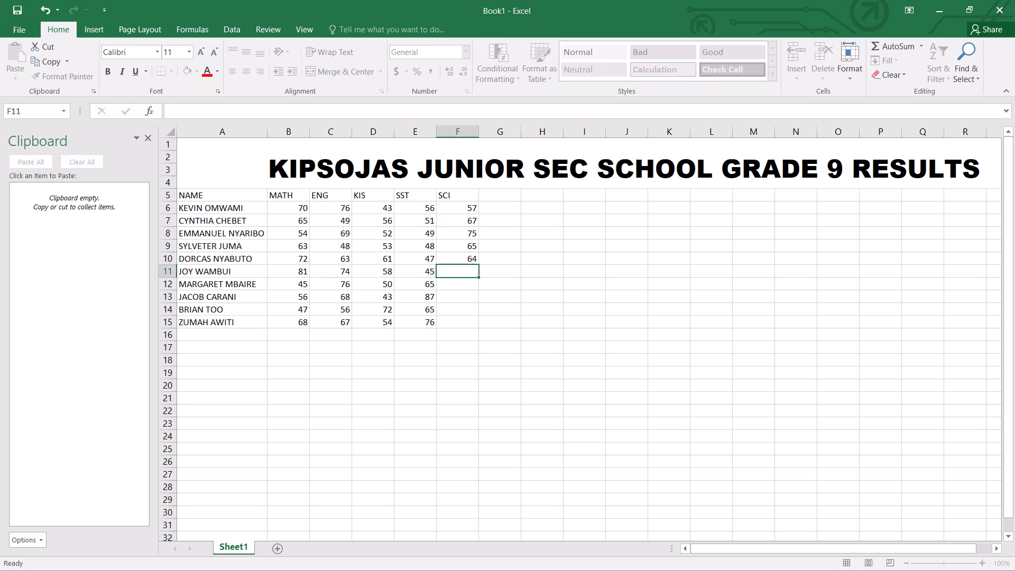
Complete the SCI column downward from F11 to F15 with marks 63, 84, 52, 57 and 62.
{"action": "type", "text": "63"}
{"action": "key", "text": "Down"}
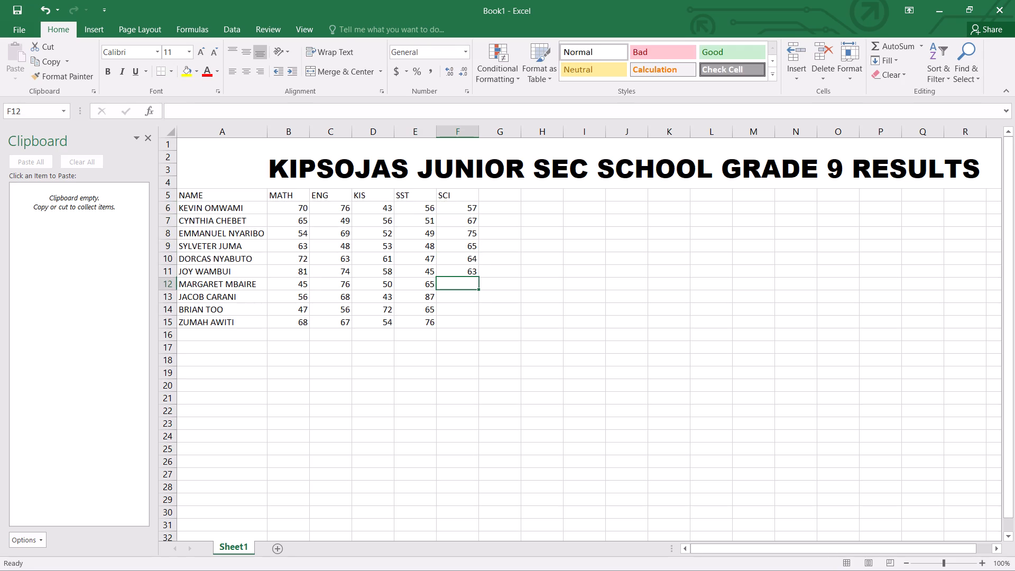
{"action": "key", "text": "8"}
{"action": "key", "text": "4"}
{"action": "key", "text": "Down"}
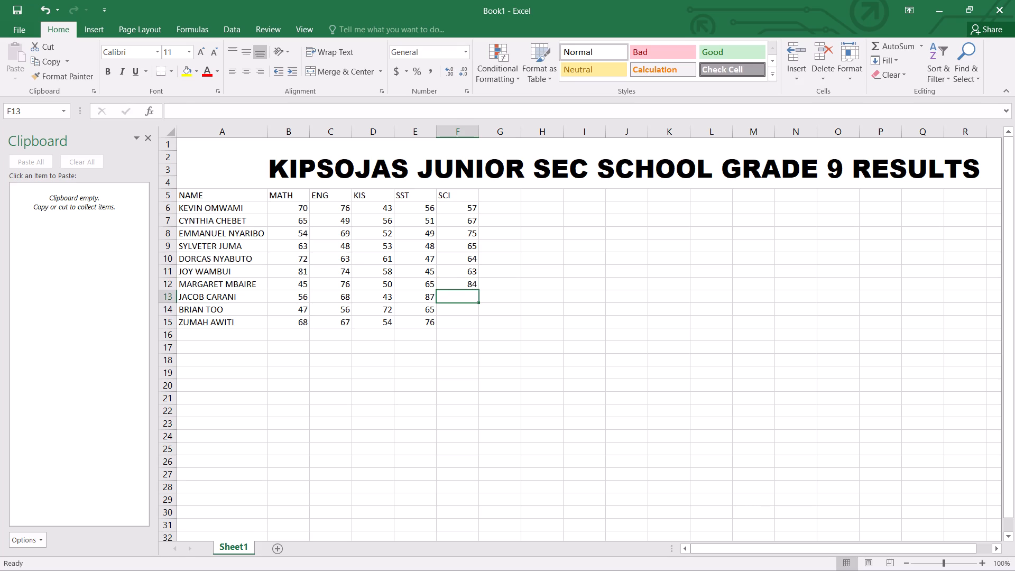
{"action": "key", "text": "5"}
{"action": "key", "text": "2"}
{"action": "key", "text": "Down"}
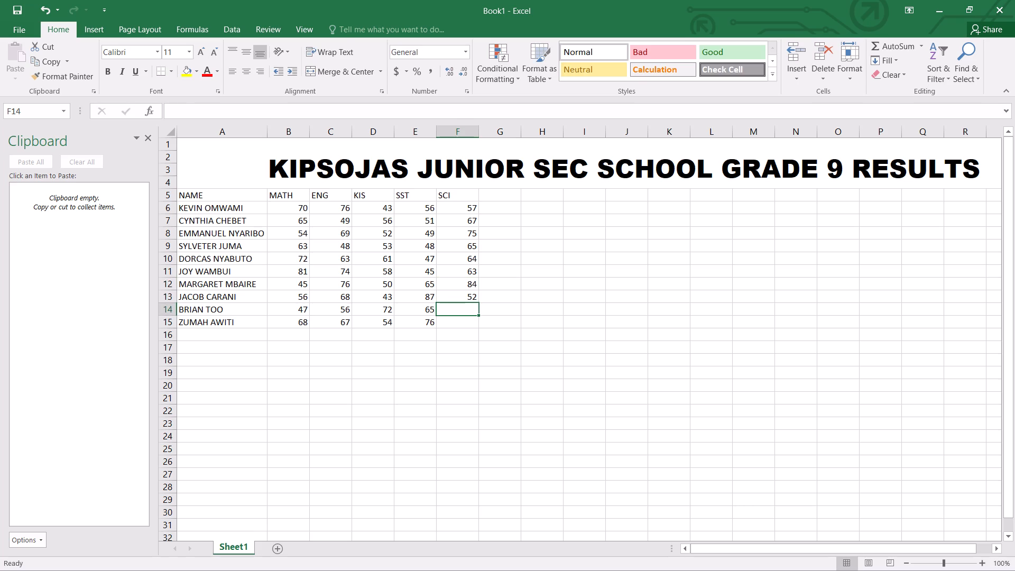
{"action": "type", "text": "57"}
{"action": "key", "text": "Down"}
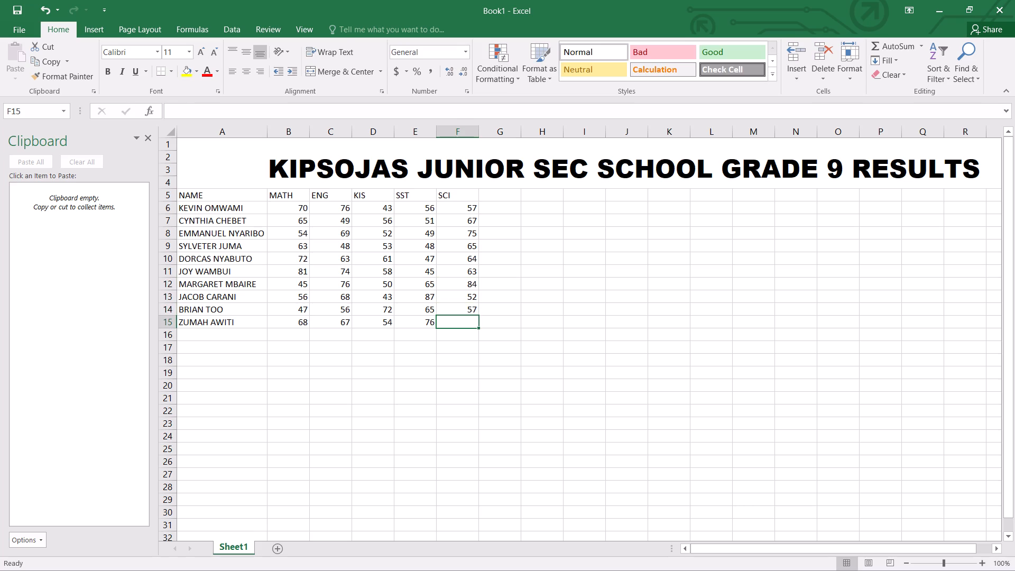
{"action": "key", "text": "6"}
{"action": "key", "text": "2"}
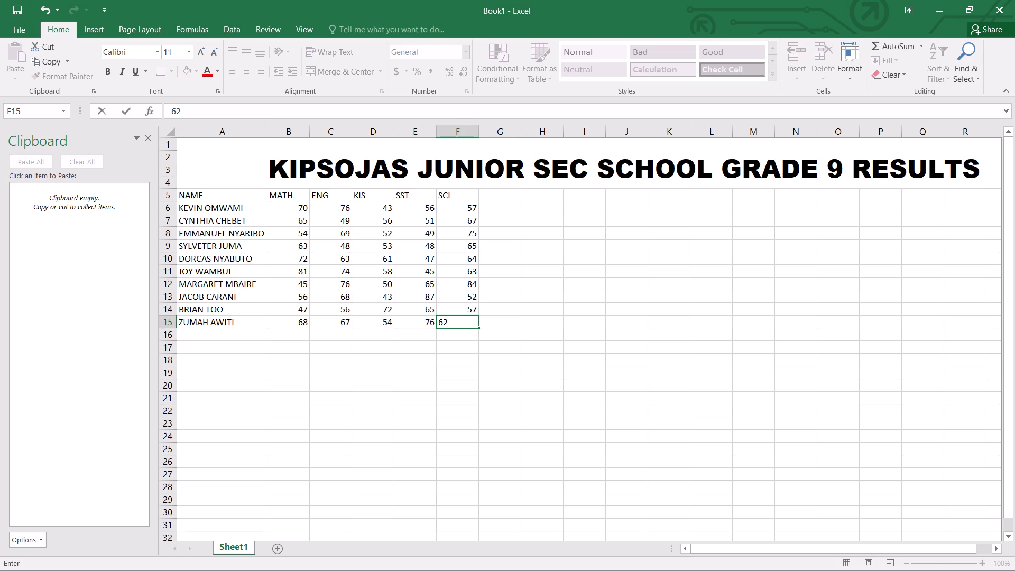
{"action": "key", "text": "Down"}
{"action": "key", "text": "Up"}
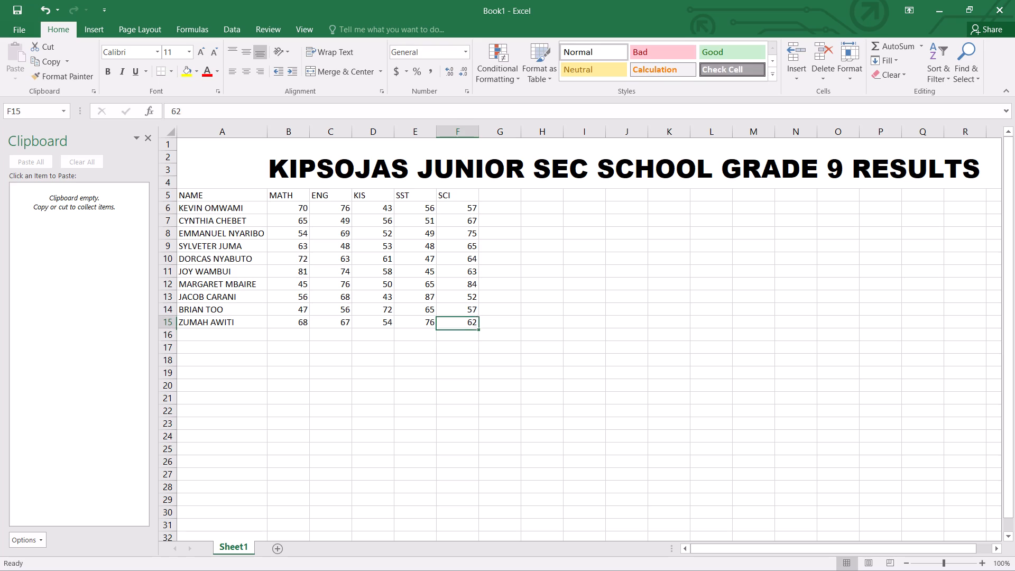
Add the column heading TOTAL in cell G5, beside the SCI heading.
{"action": "key", "text": "Right"}
{"action": "key", "text": "Up"}
{"action": "key", "text": "Up"}
{"action": "key", "text": "Up"}
{"action": "key", "text": "Up"}
{"action": "key", "text": "Up"}
{"action": "key", "text": "Up"}
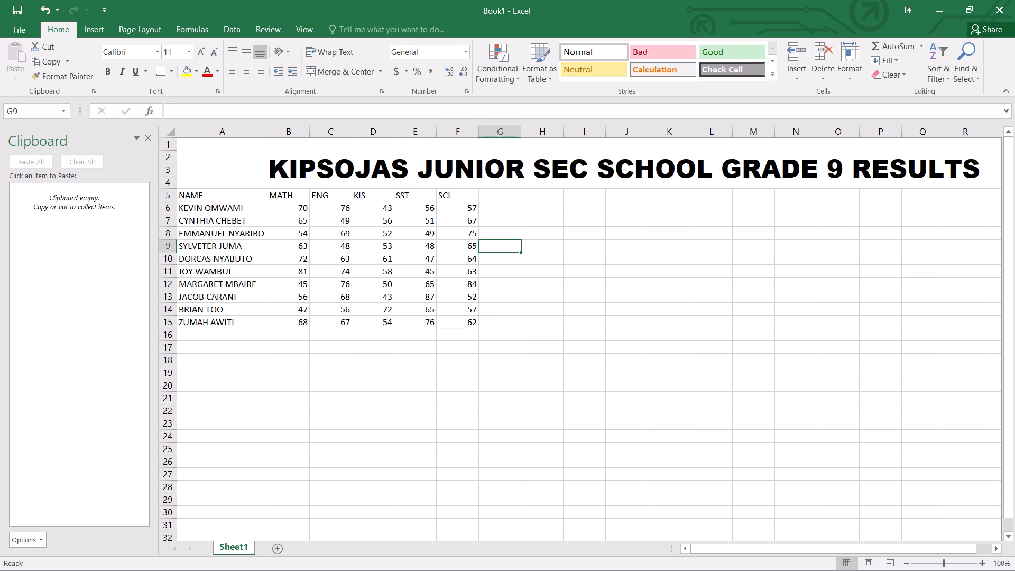
{"action": "key", "text": "Up"}
{"action": "key", "text": "Up"}
{"action": "key", "text": "Up"}
{"action": "key", "text": "Up"}
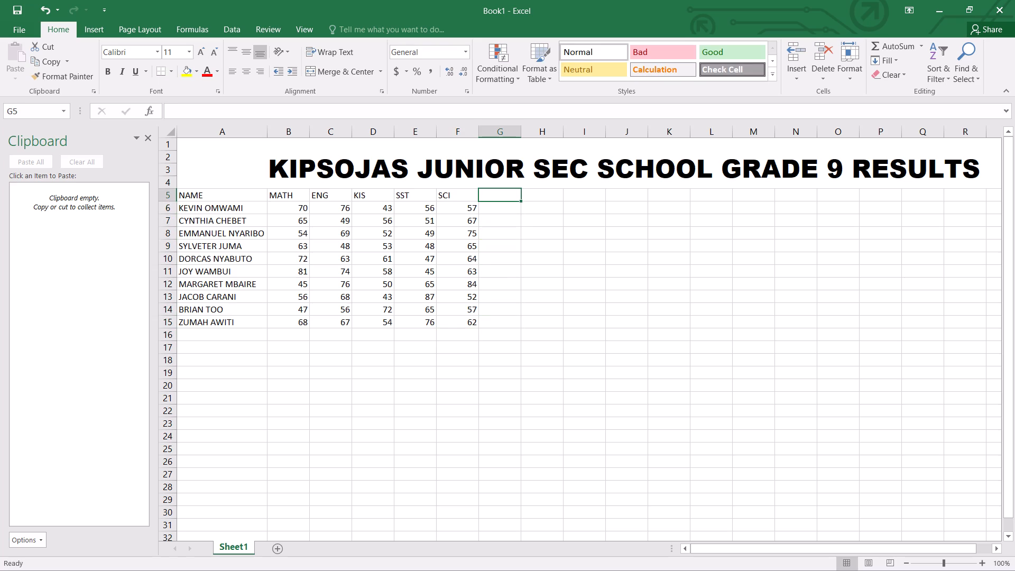
{"action": "type", "text": "TOTAL"}
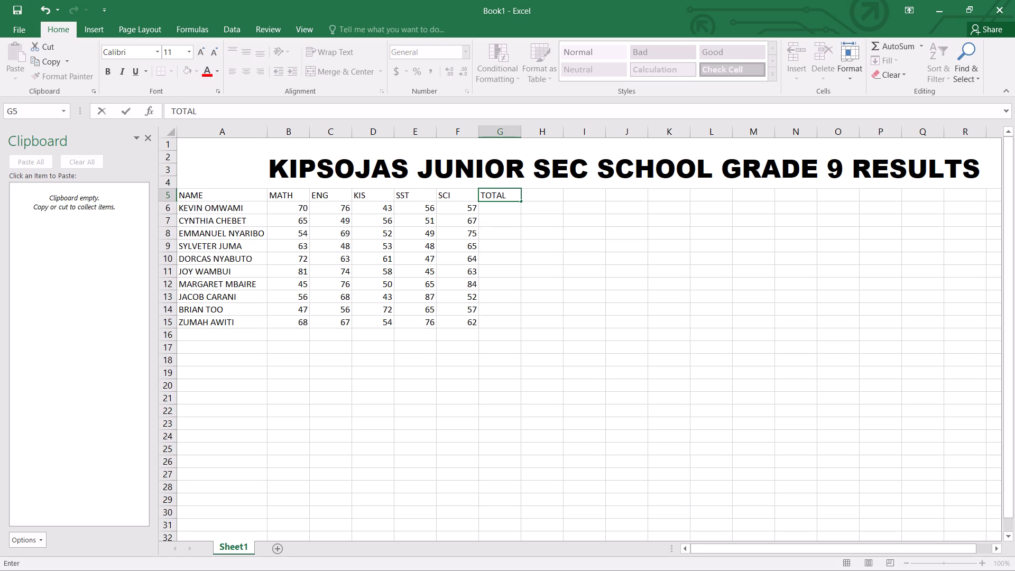
Calculate the first student's total in cell G6 with the formula =B6+C6+D6+E6+F6.
{"action": "left_click", "coordinate": [499, 205]}
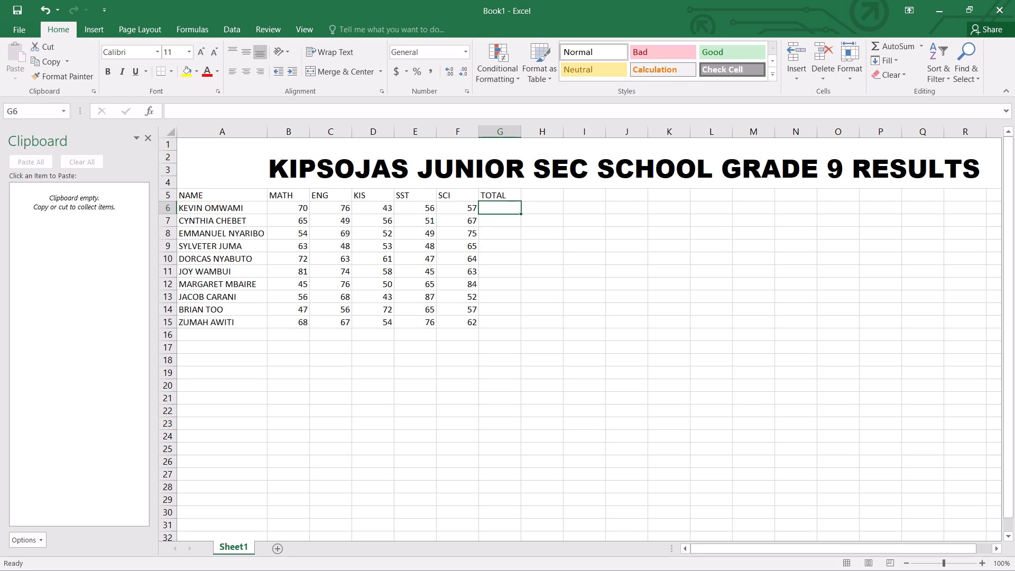
{"action": "key", "text": "equal"}
{"action": "left_click", "coordinate": [300, 204]}
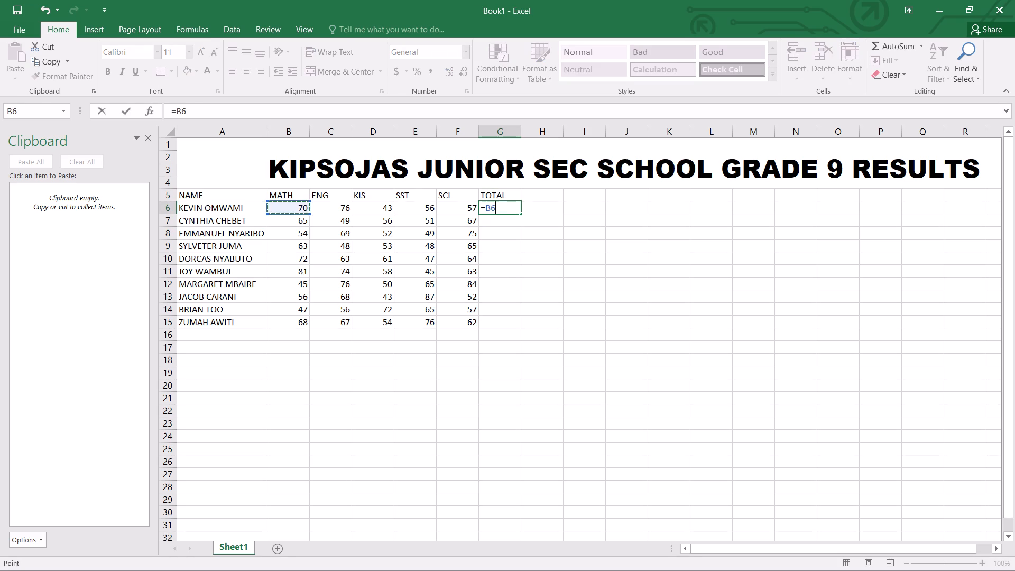
{"action": "key", "text": "shift+plus"}
{"action": "left_click", "coordinate": [346, 211]}
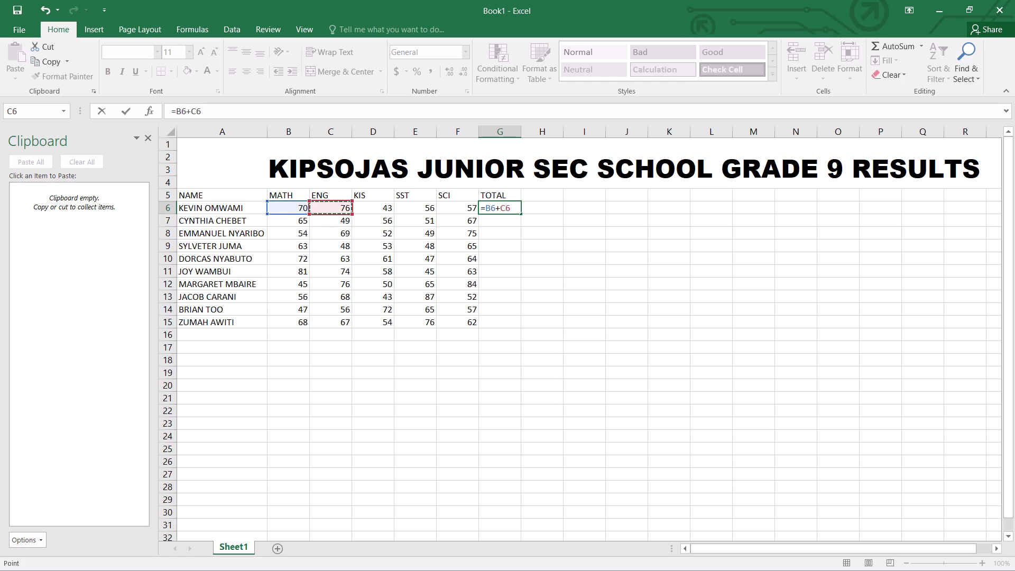
{"action": "key", "text": "shift+plus"}
{"action": "left_click", "coordinate": [371, 207]}
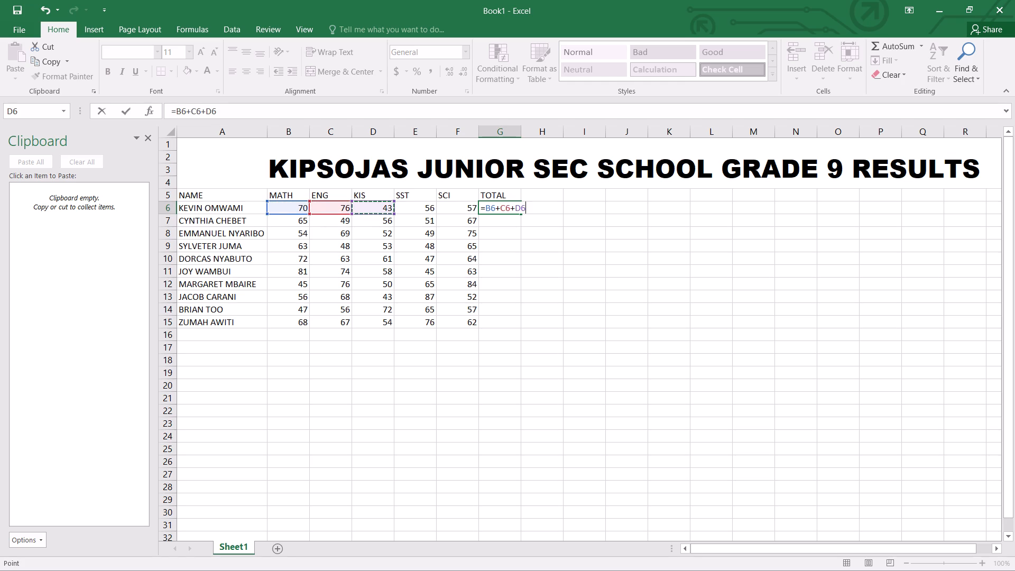
{"action": "key", "text": "shift+plus"}
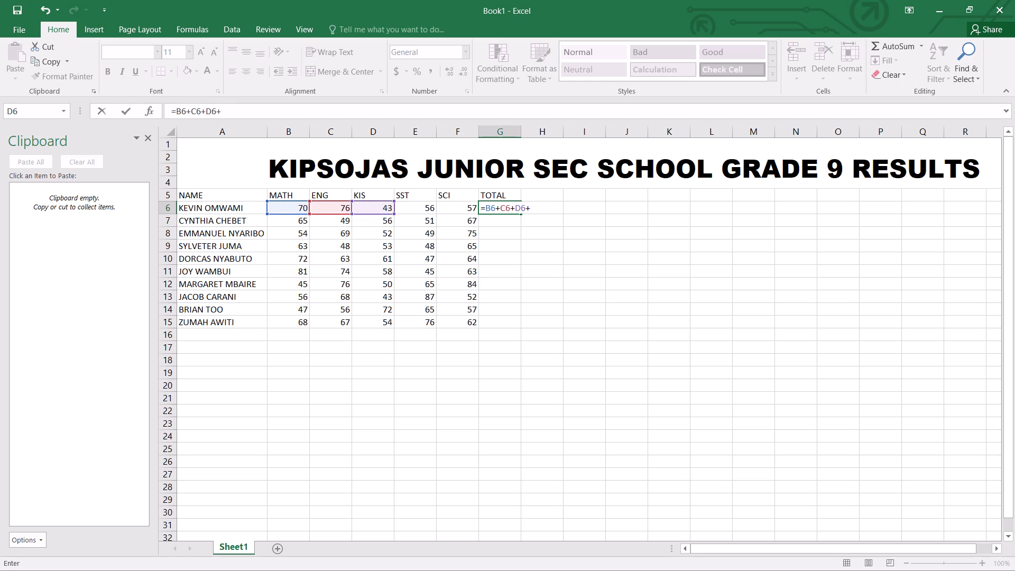
{"action": "left_click", "coordinate": [422, 206]}
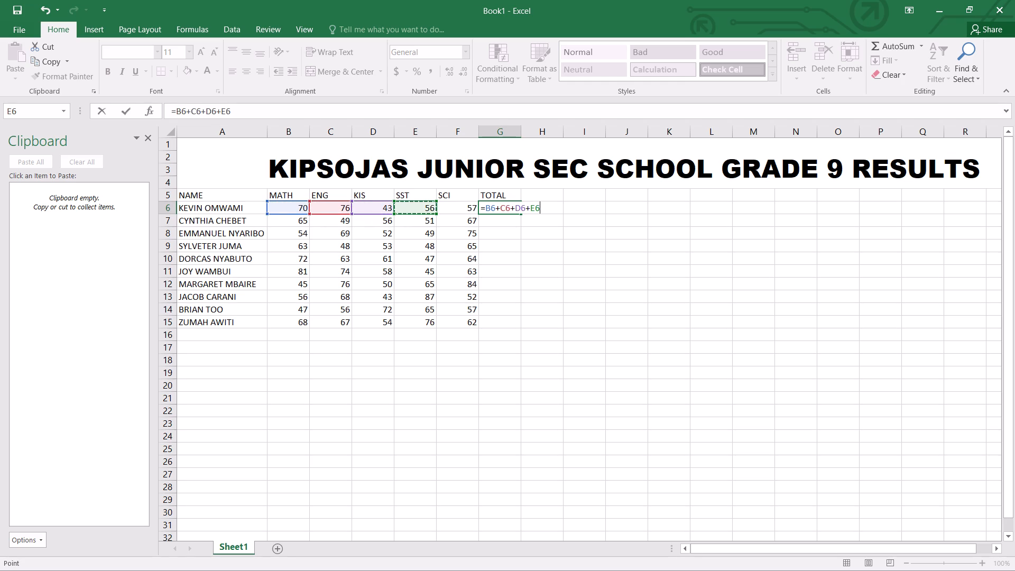
{"action": "key", "text": "shift+plus"}
{"action": "left_click", "coordinate": [469, 205]}
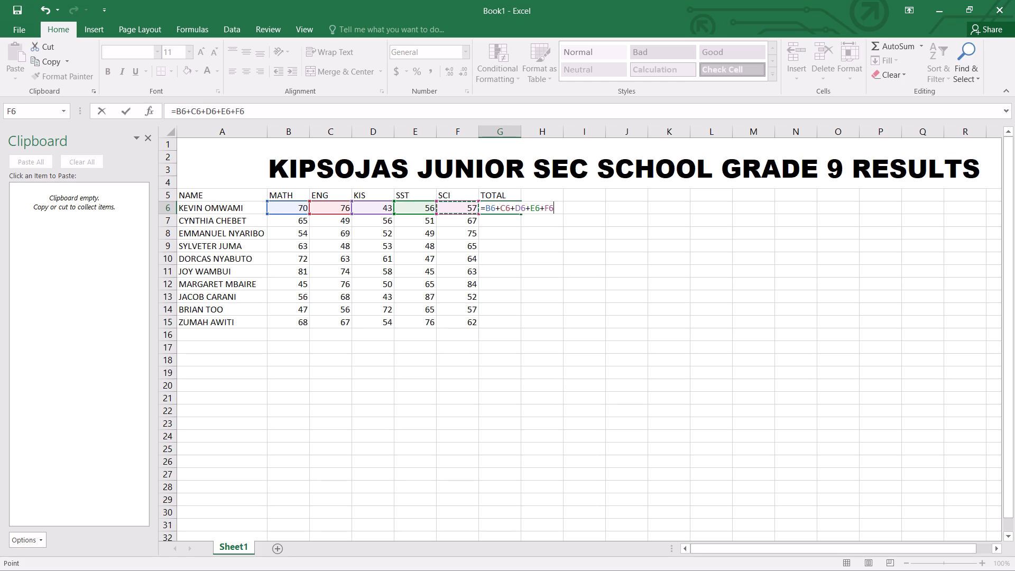
{"action": "key", "text": "Return"}
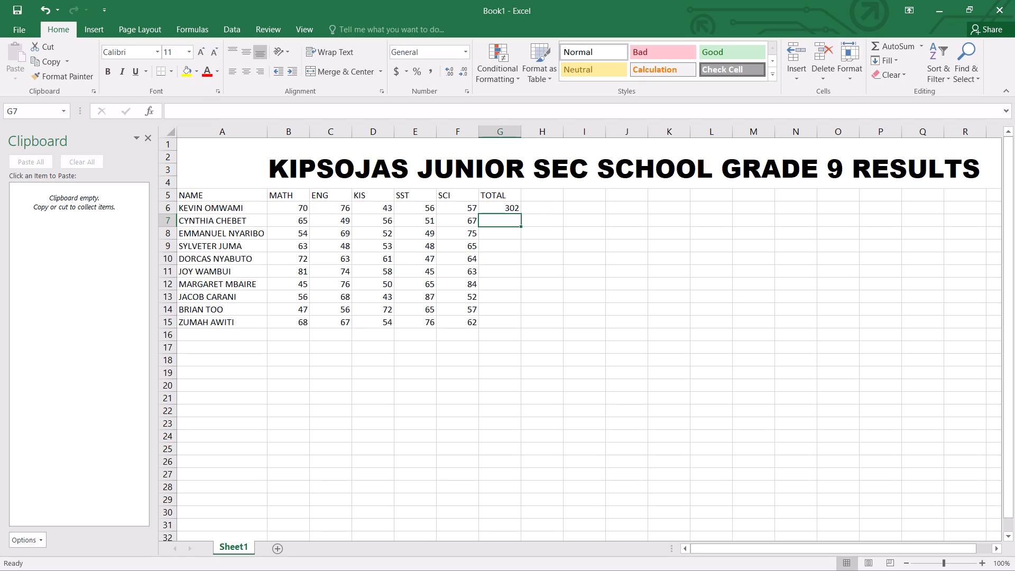
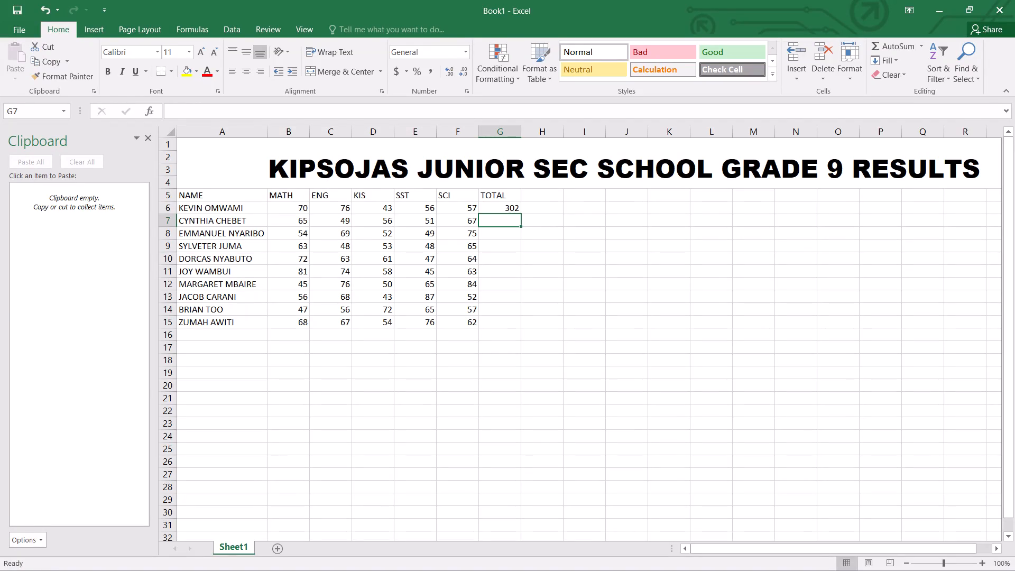
Fill the total formula in G6 down through G15 to calculate the totals for all remaining students.
{"action": "left_click", "coordinate": [514, 200]}
{"action": "left_click", "coordinate": [515, 208]}
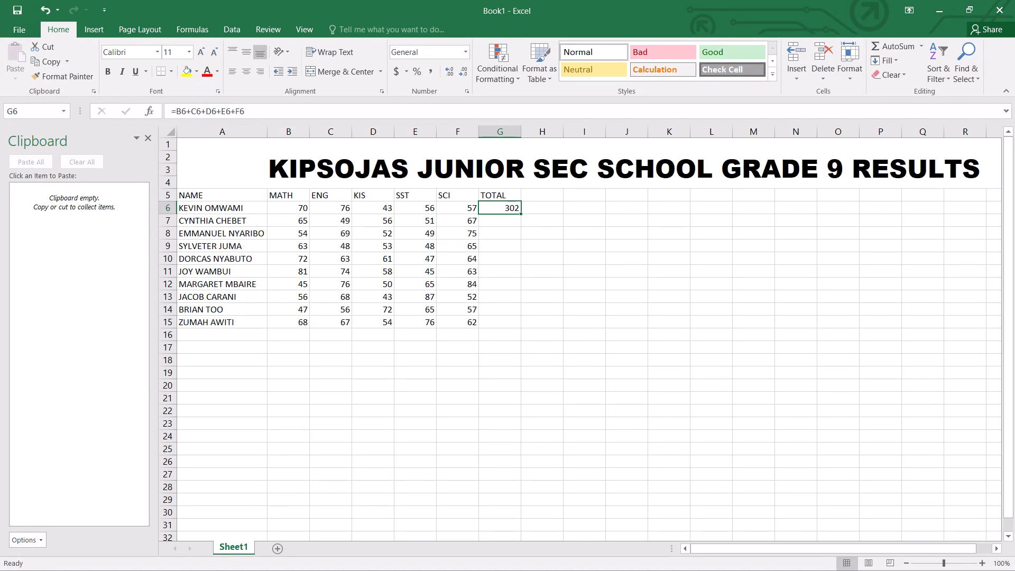
{"action": "left_click_drag", "start_coordinate": [521, 212], "coordinate": [518, 326]}
{"action": "scroll", "coordinate": [521, 225], "scroll_direction": "up", "scroll_amount": 1}
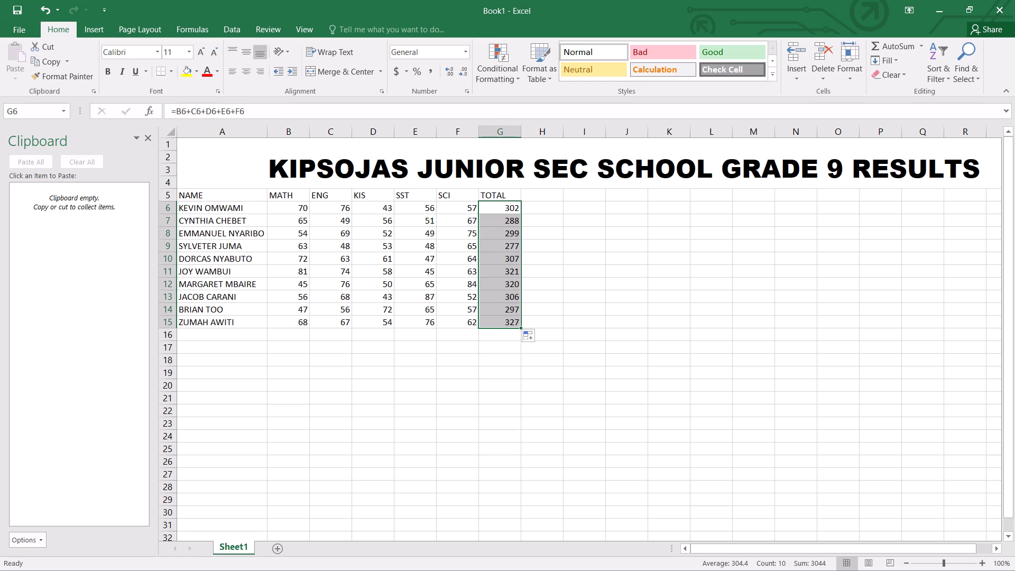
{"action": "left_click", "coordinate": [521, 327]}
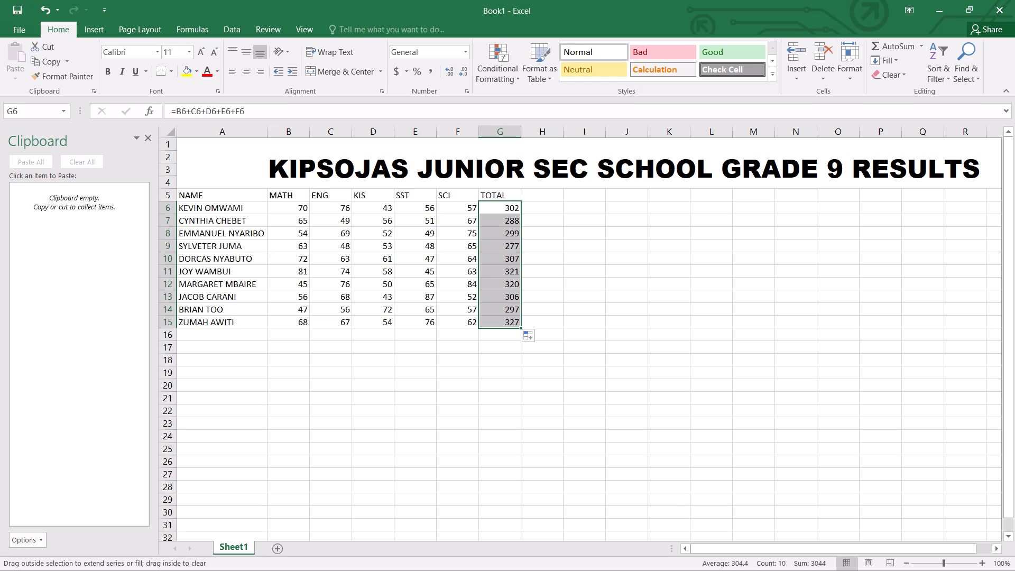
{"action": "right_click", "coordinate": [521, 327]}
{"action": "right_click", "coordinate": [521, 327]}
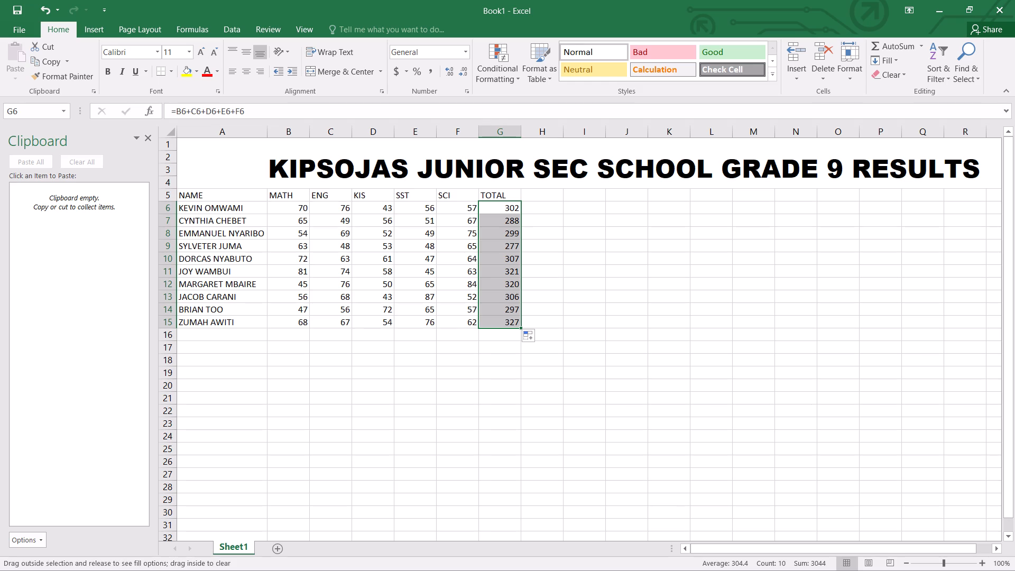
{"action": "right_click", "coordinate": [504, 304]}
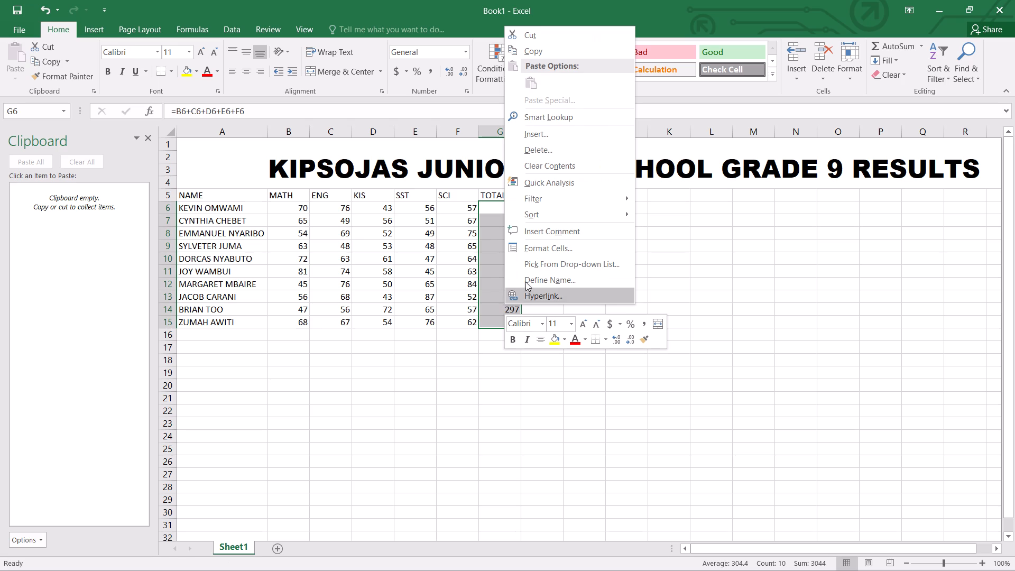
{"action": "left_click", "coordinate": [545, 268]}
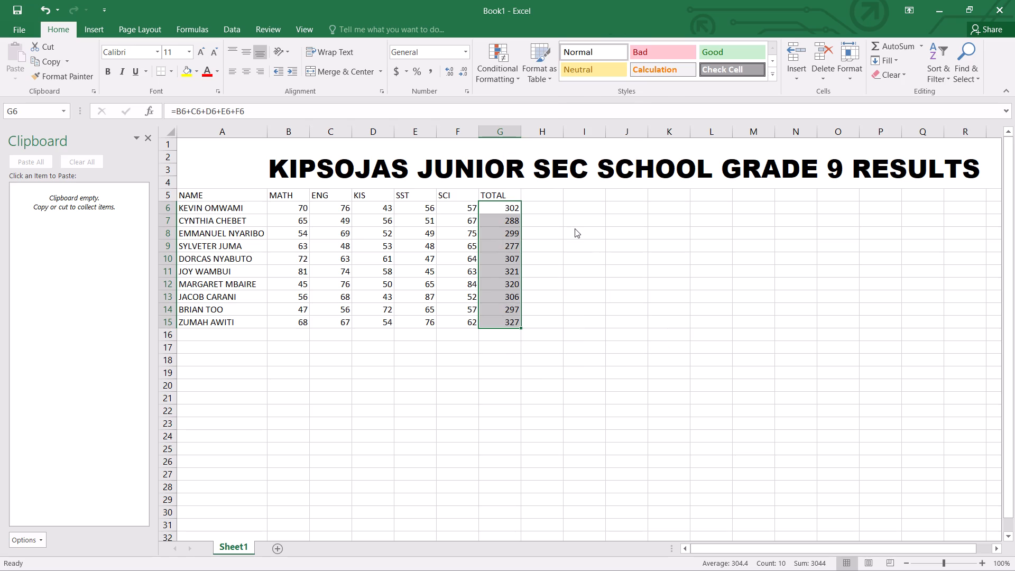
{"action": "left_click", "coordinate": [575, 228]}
Bring up the available cell commands for the selected totals in G6 to G15.
{"action": "right_click", "coordinate": [507, 293]}
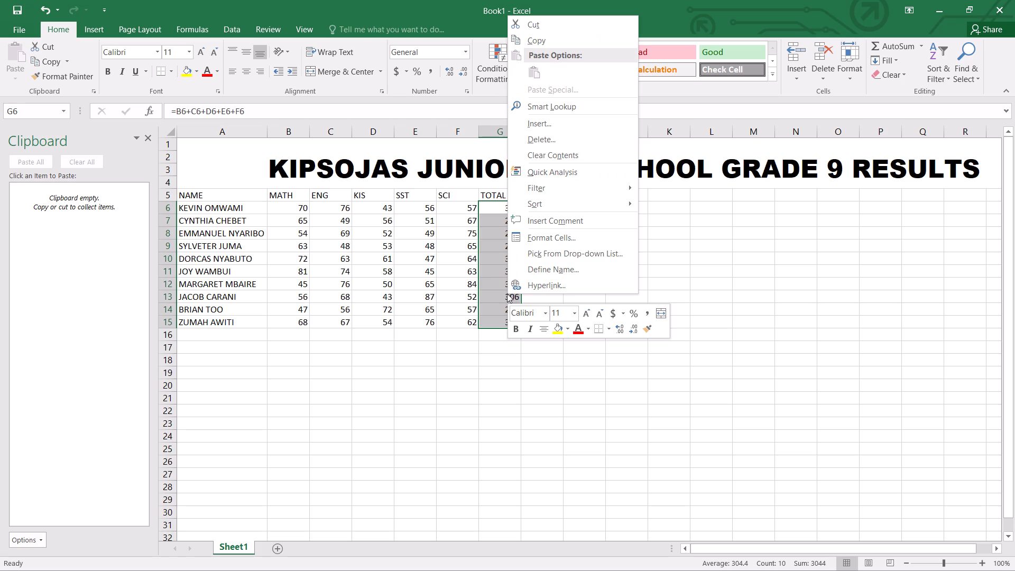
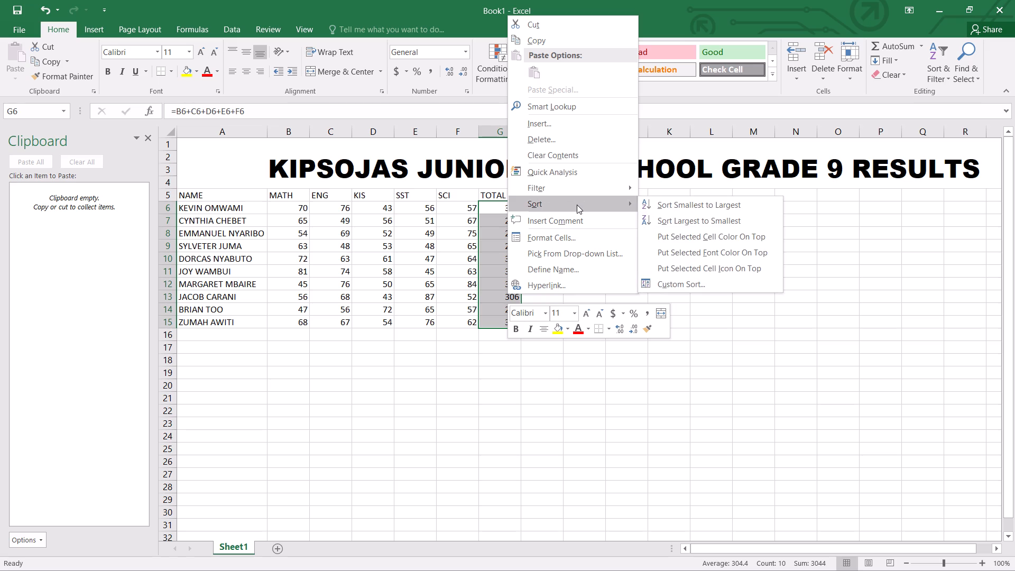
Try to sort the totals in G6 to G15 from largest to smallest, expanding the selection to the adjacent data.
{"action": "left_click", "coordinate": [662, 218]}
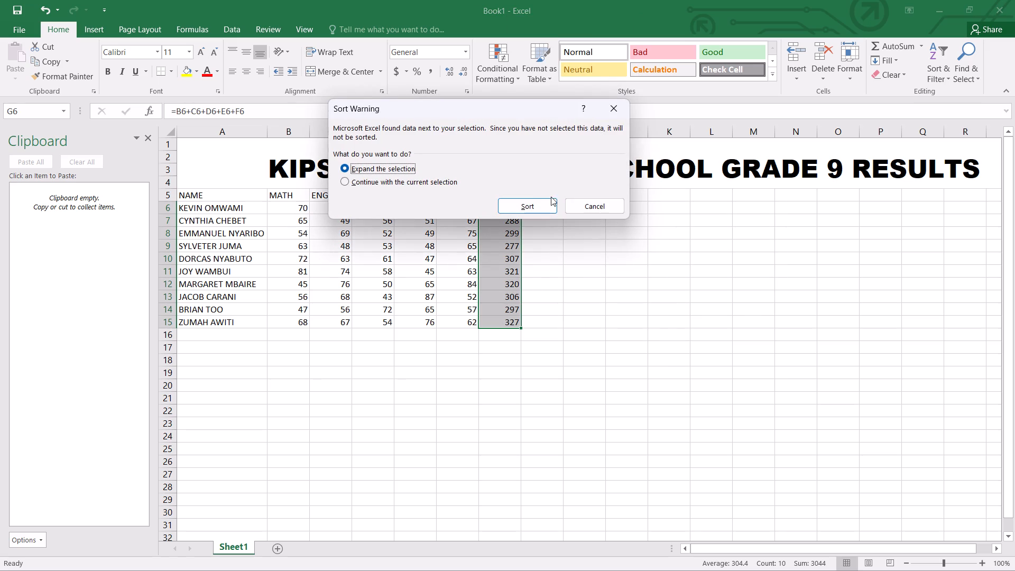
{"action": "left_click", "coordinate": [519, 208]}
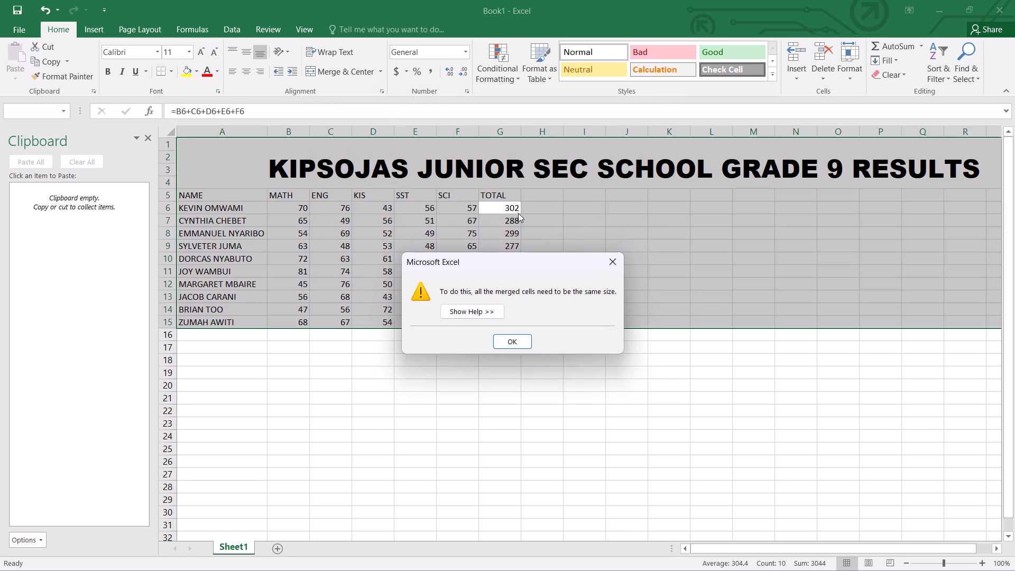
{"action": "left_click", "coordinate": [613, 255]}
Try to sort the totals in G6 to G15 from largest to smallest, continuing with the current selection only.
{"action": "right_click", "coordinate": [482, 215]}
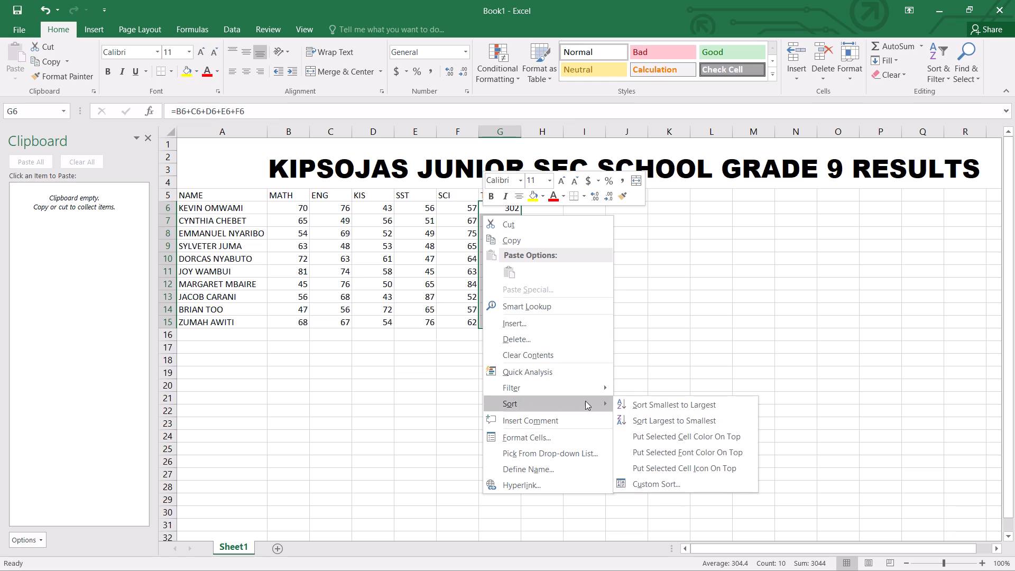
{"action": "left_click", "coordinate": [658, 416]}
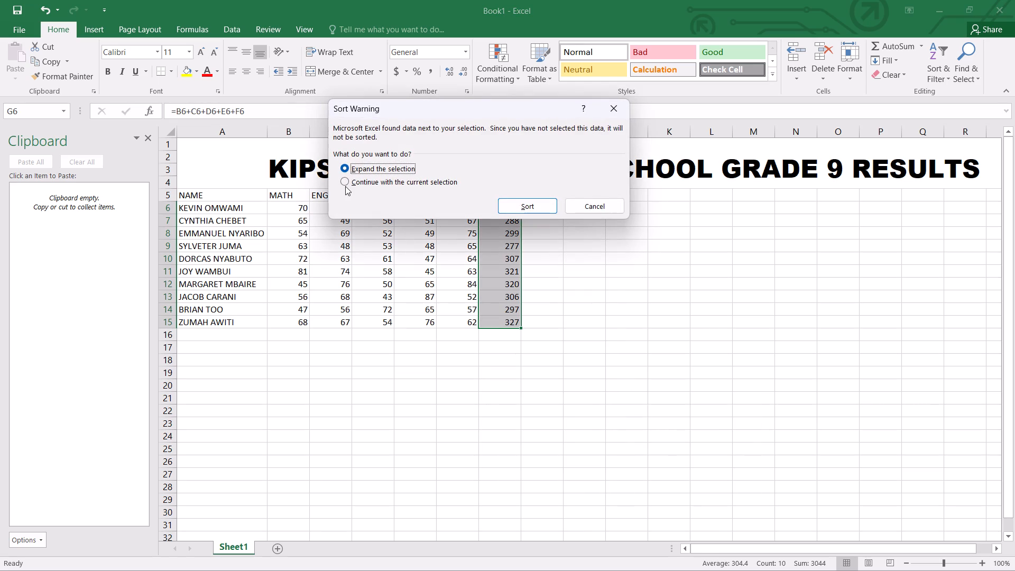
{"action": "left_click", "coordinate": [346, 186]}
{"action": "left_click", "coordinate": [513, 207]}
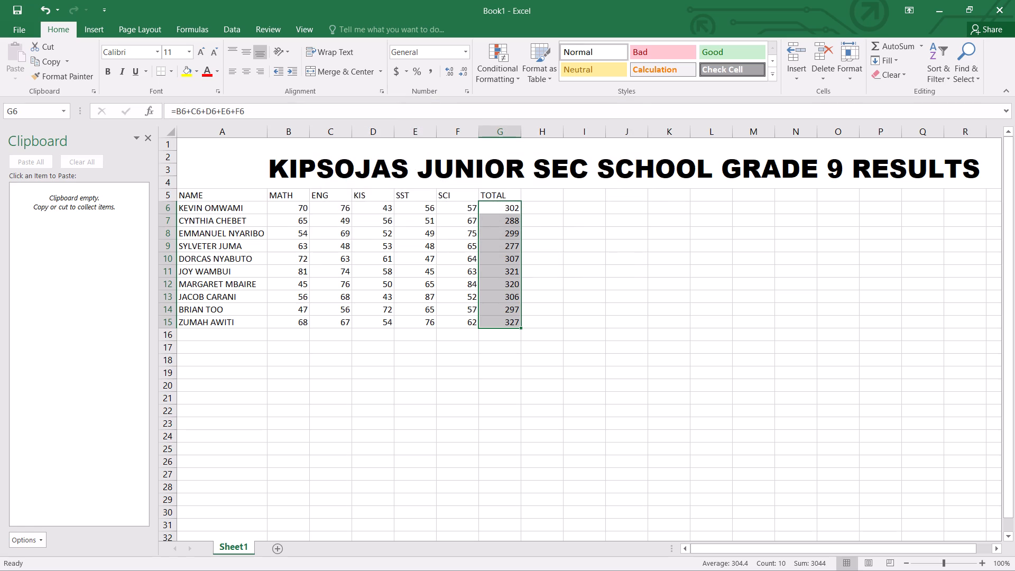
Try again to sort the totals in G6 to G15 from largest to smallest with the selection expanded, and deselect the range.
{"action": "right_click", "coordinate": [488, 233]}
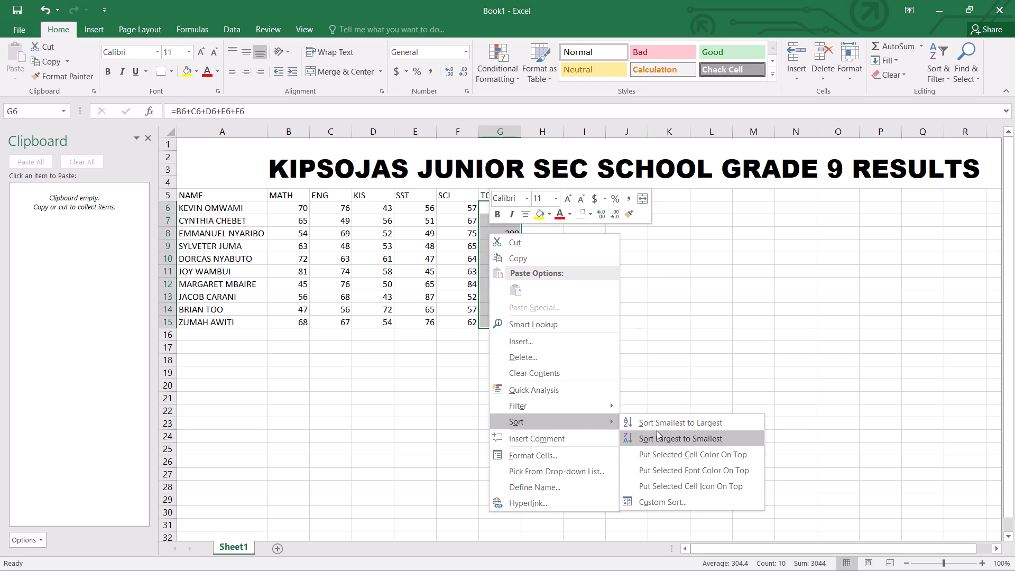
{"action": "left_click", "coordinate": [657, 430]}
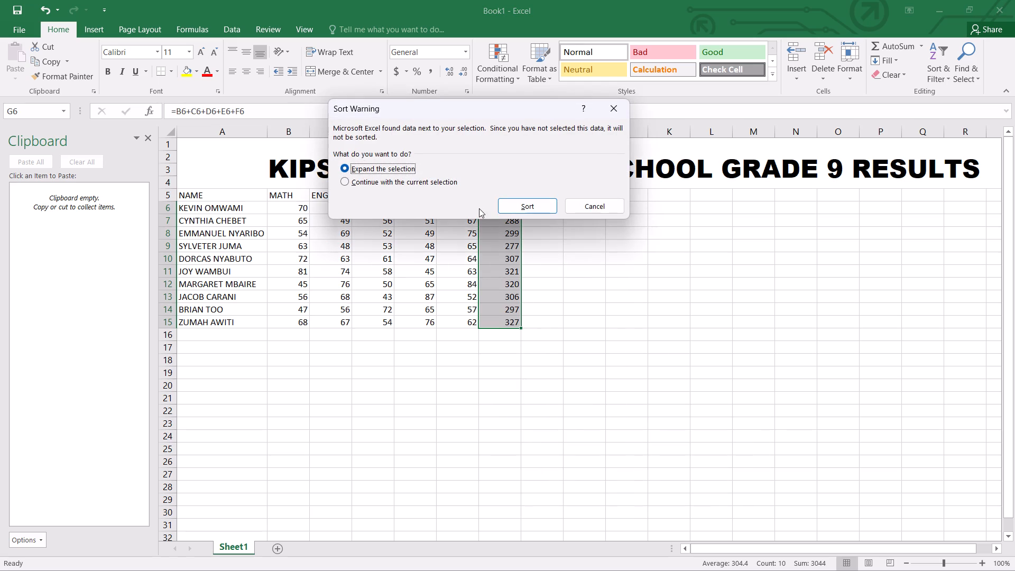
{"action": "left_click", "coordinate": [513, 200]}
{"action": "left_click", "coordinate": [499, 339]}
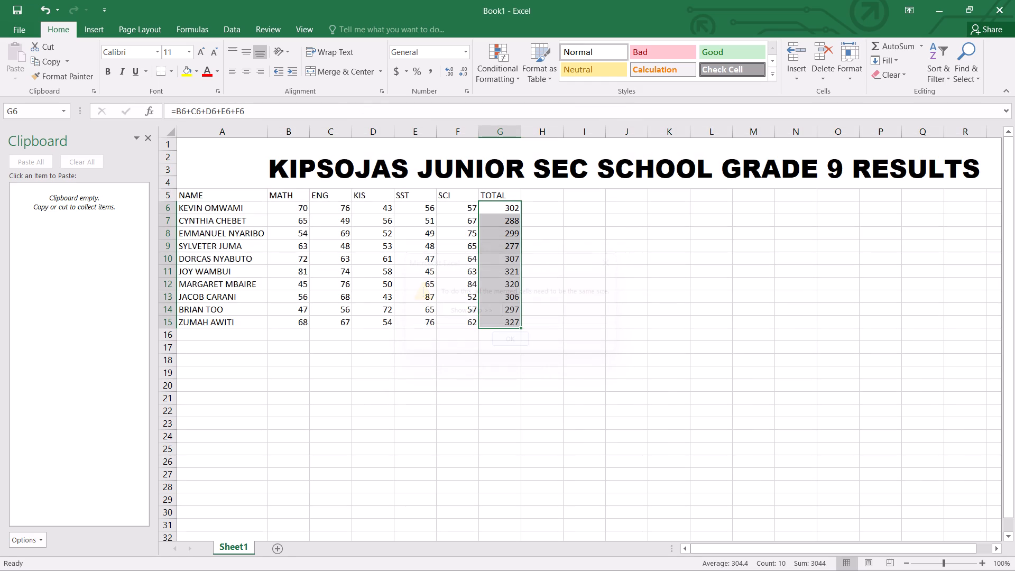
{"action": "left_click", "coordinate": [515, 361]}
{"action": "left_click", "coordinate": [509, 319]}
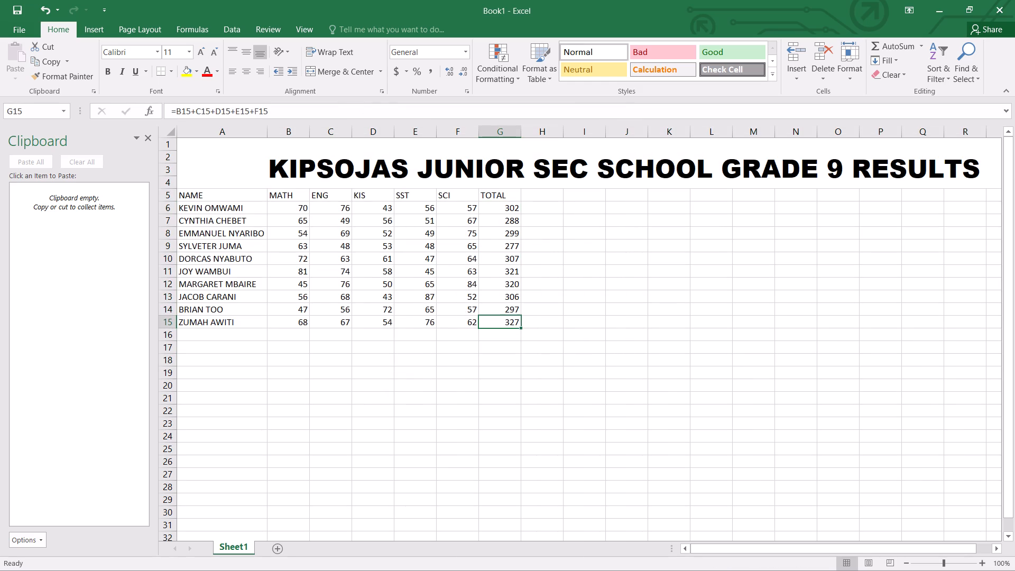
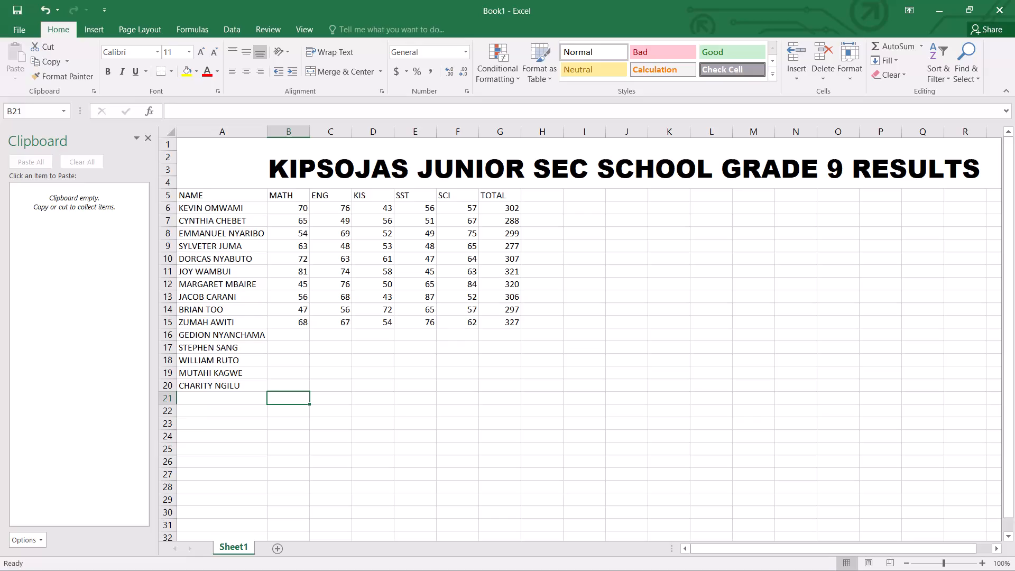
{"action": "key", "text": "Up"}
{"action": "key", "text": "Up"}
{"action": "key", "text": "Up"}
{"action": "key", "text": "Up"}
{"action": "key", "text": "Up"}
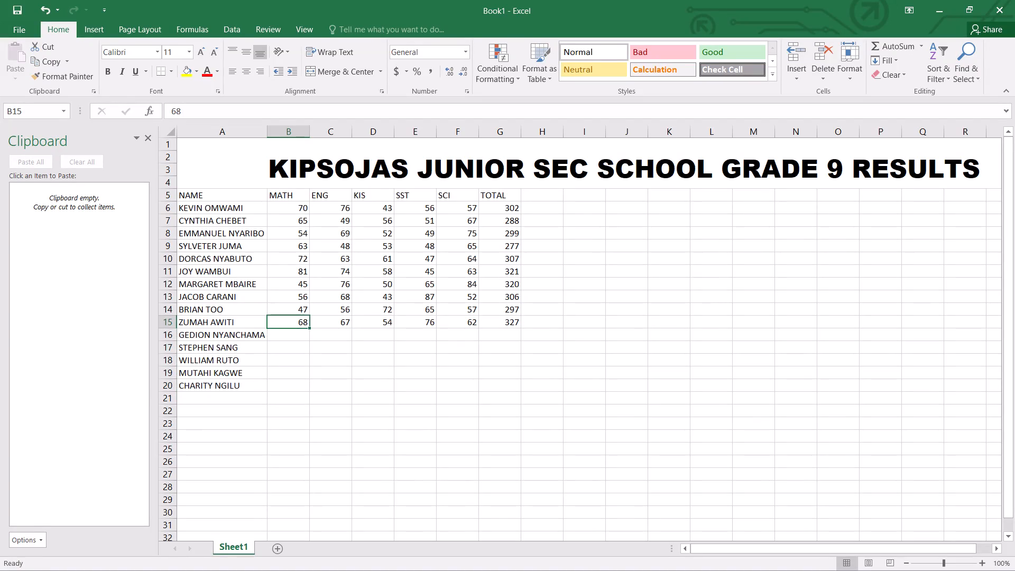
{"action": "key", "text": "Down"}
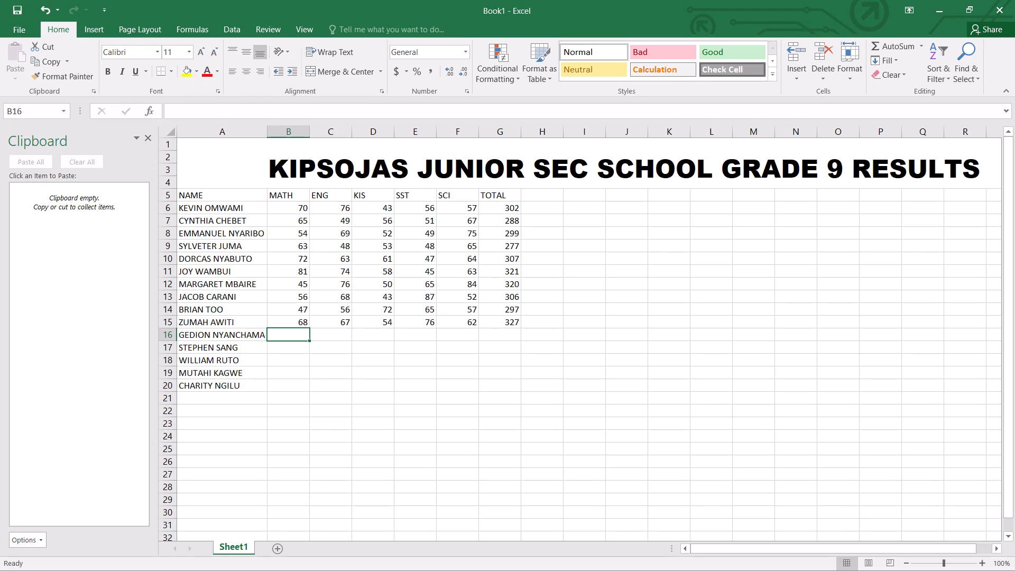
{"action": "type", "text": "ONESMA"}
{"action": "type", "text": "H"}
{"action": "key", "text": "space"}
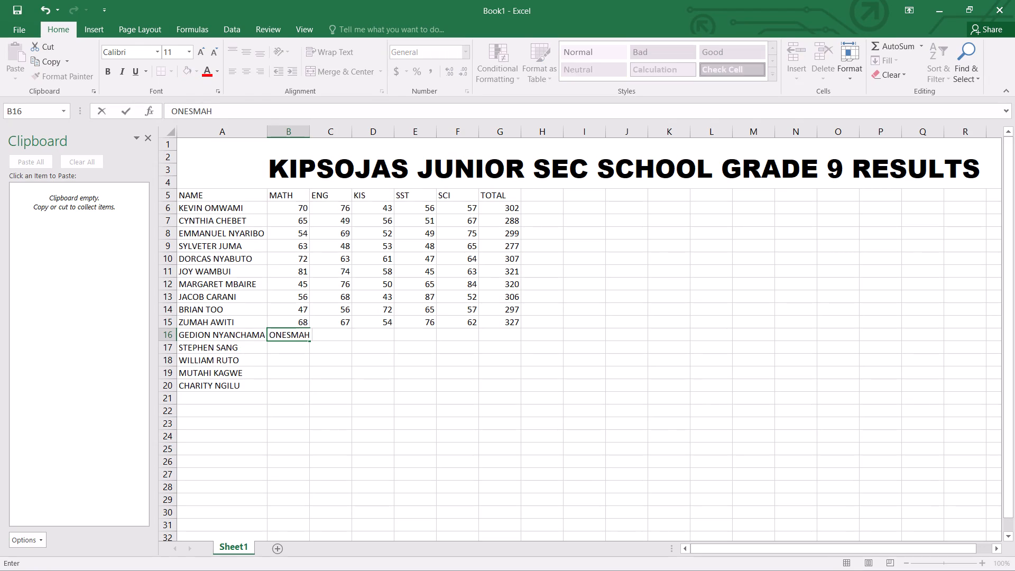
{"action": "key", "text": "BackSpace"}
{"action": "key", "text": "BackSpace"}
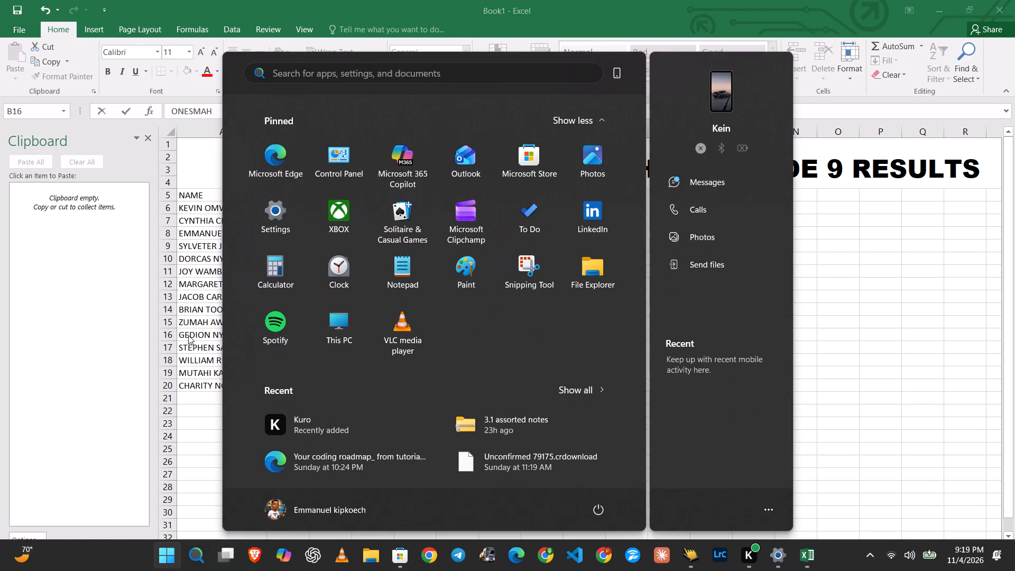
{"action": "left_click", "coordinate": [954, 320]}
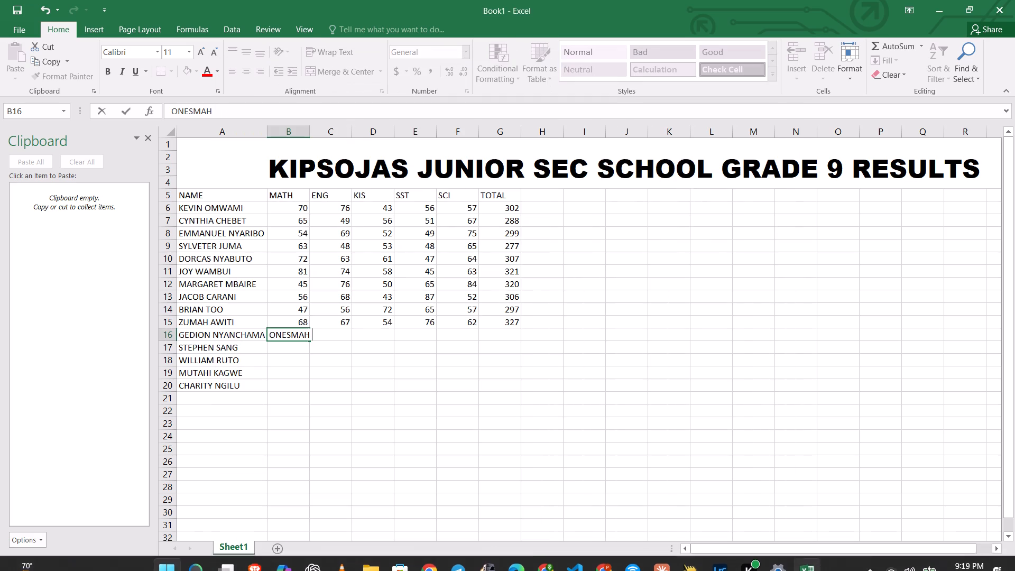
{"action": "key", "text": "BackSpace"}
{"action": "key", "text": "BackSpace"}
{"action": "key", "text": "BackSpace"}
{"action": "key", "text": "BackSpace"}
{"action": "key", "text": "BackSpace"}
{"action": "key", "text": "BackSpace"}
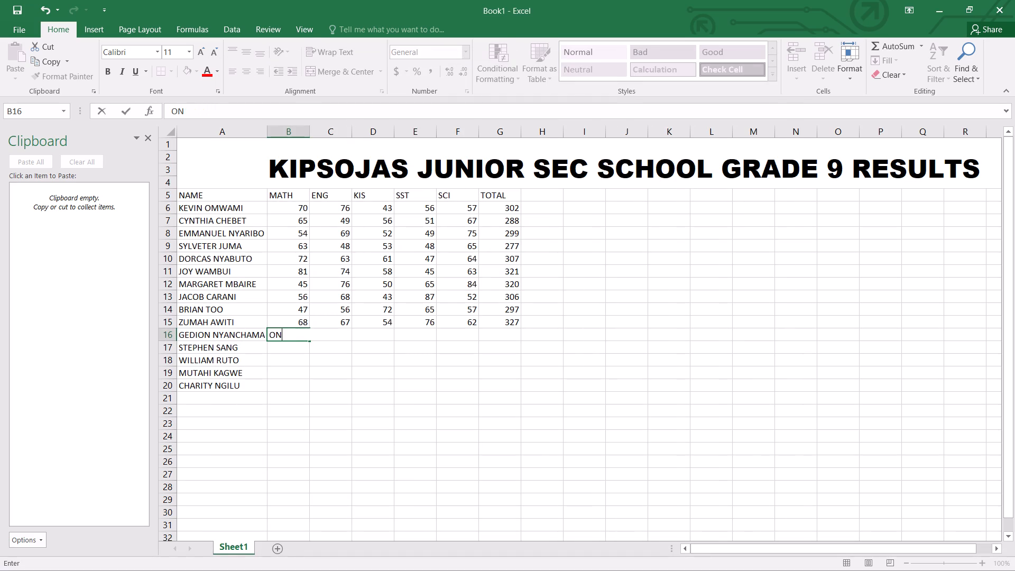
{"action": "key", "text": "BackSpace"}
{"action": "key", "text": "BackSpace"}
Enter the MATH marks 76, 54, 65, 73 and 45 in B16 to B20 for the last five students.
{"action": "type", "text": "76"}
{"action": "key", "text": "Down"}
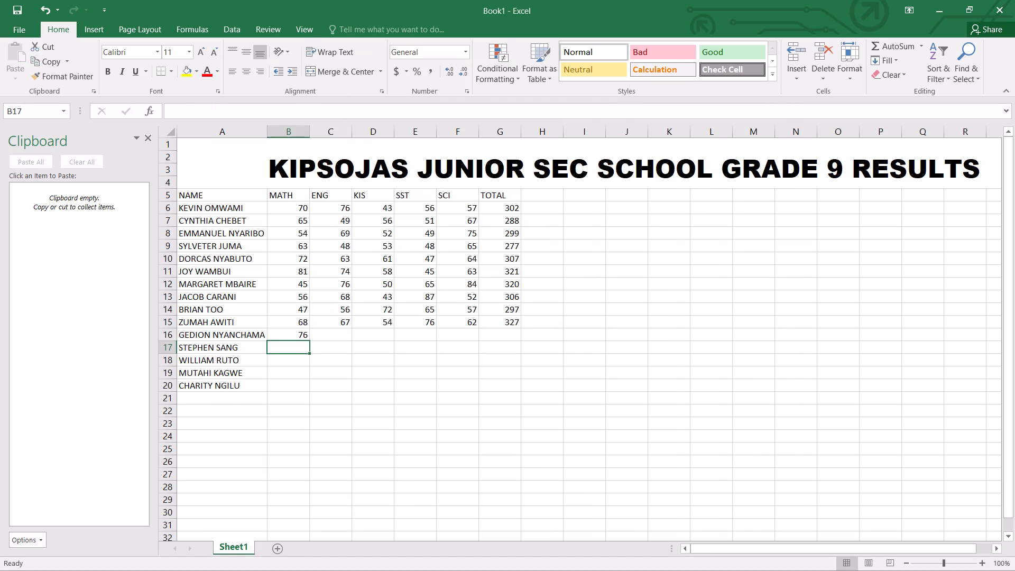
{"action": "type", "text": "54"}
{"action": "key", "text": "Down"}
{"action": "type", "text": "65"}
{"action": "key", "text": "Down"}
{"action": "key", "text": "7"}
{"action": "key", "text": "3"}
{"action": "key", "text": "Down"}
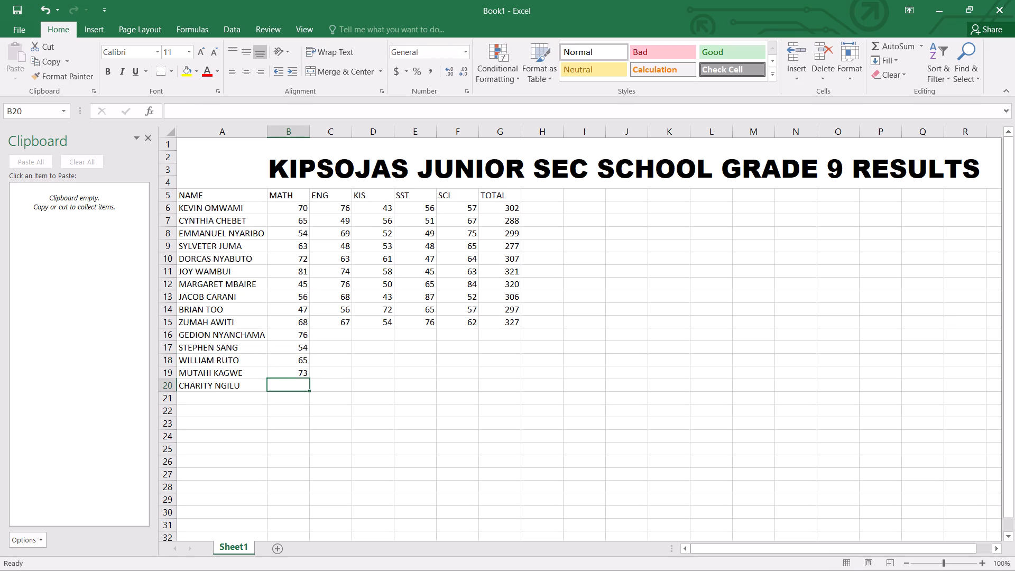
{"action": "type", "text": "45"}
{"action": "key", "text": "Down"}
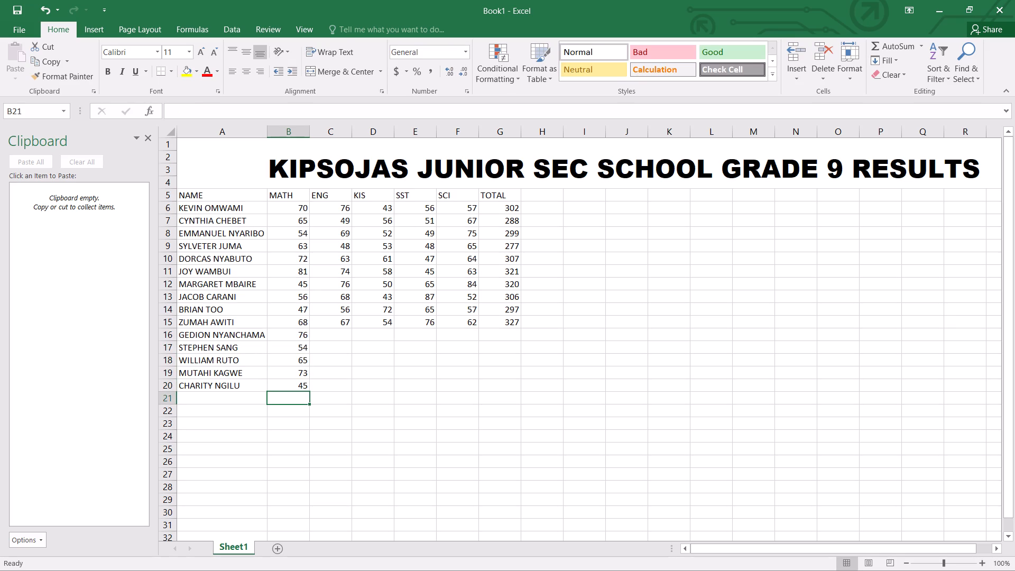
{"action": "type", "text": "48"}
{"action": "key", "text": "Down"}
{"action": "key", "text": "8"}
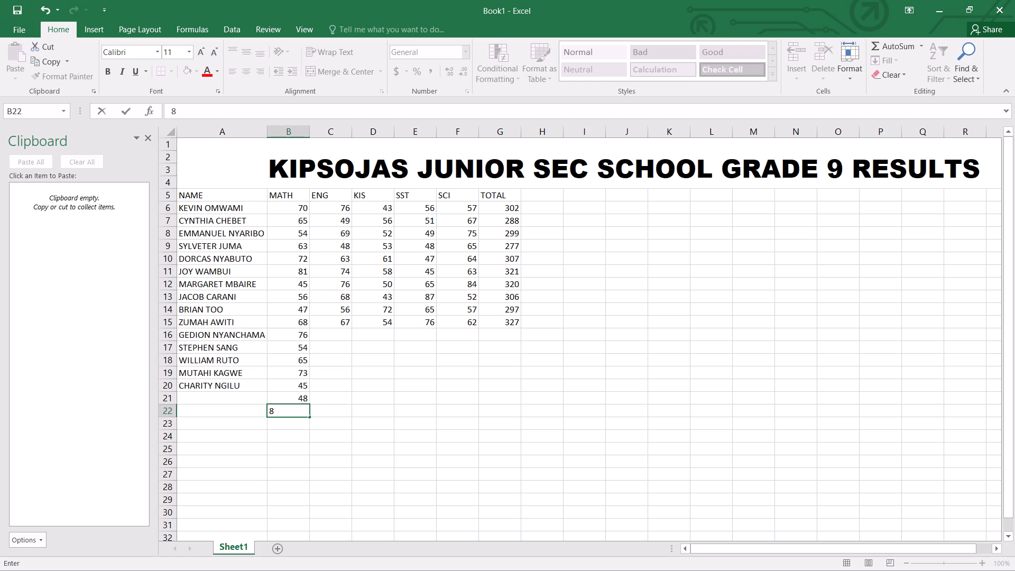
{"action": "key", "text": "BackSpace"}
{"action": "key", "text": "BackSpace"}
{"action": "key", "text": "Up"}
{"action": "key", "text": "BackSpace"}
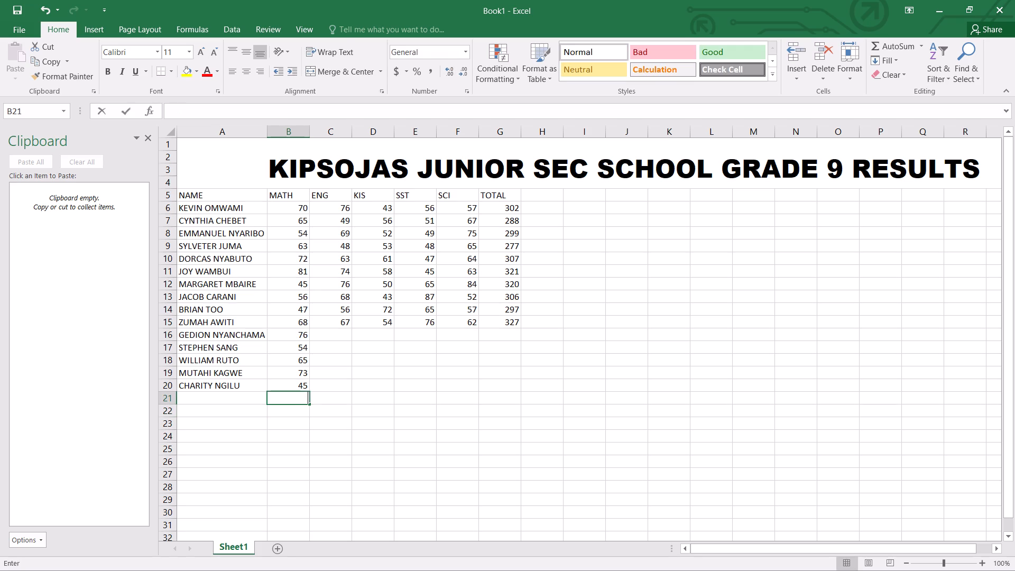
Fill in the ENG marks from C20 up to C16 with 87, 65, 64, 63 and 65.
{"action": "key", "text": "Right"}
{"action": "key", "text": "Up"}
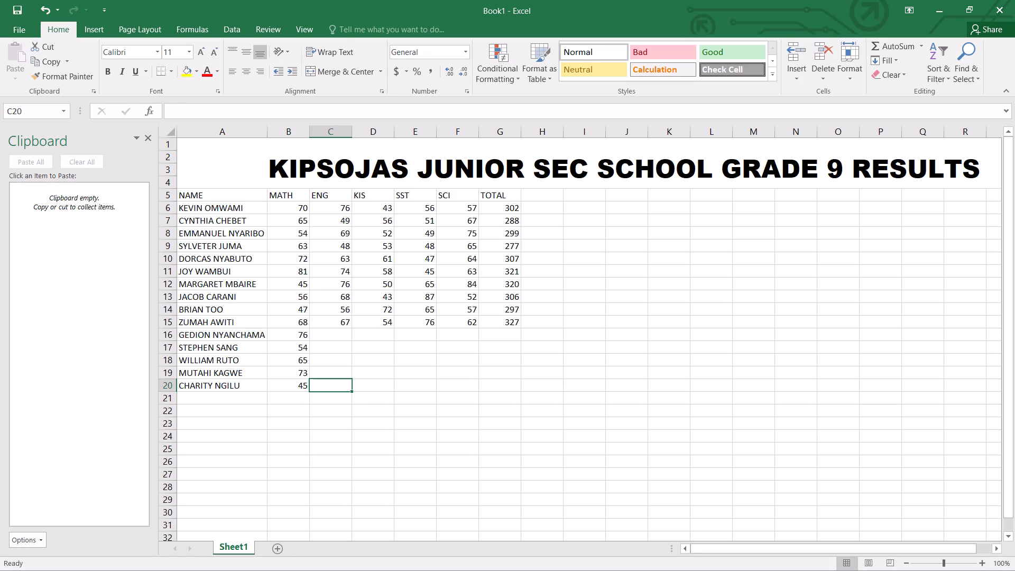
{"action": "type", "text": "87"}
{"action": "key", "text": "Up"}
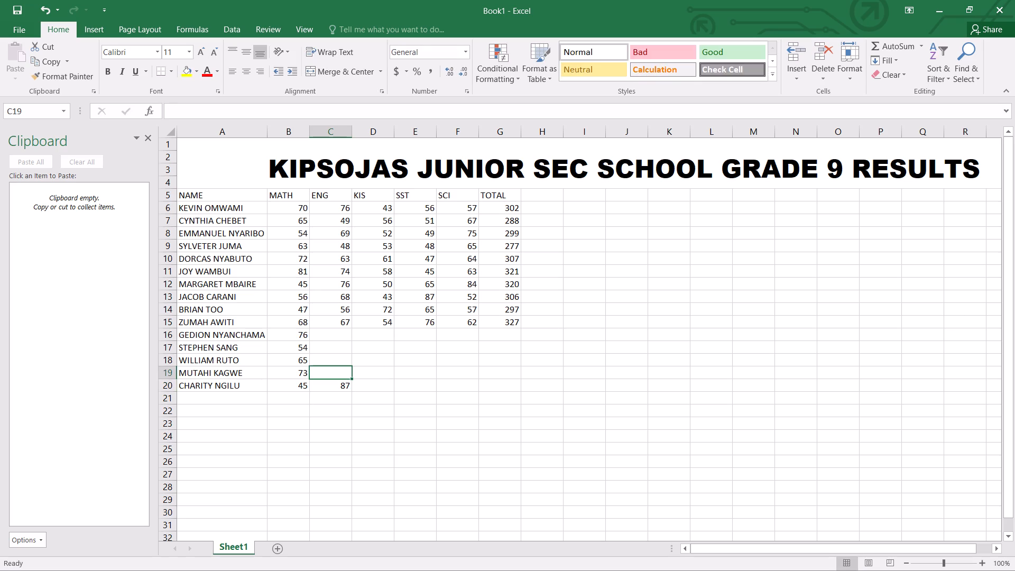
{"action": "type", "text": "65"}
{"action": "key", "text": "Up"}
{"action": "type", "text": "64"}
{"action": "key", "text": "Down"}
{"action": "key", "text": "Up"}
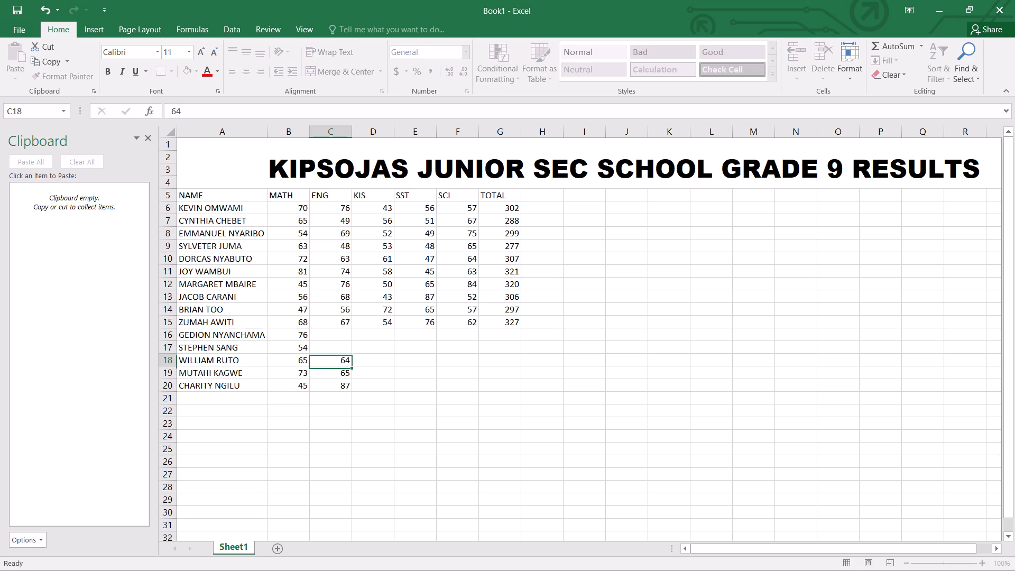
{"action": "key", "text": "Up"}
{"action": "key", "text": "6"}
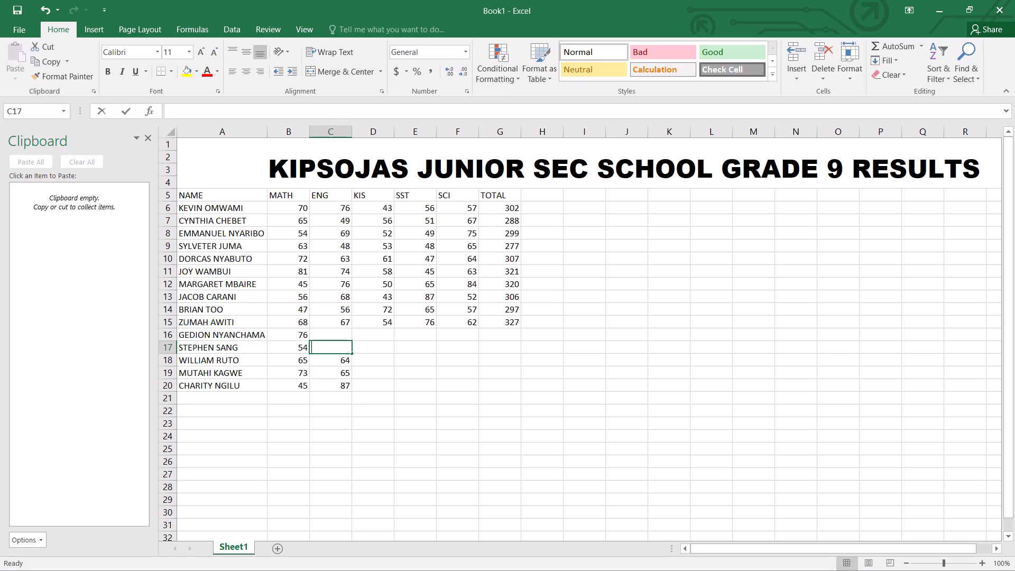
{"action": "key", "text": "3"}
{"action": "key", "text": "Up"}
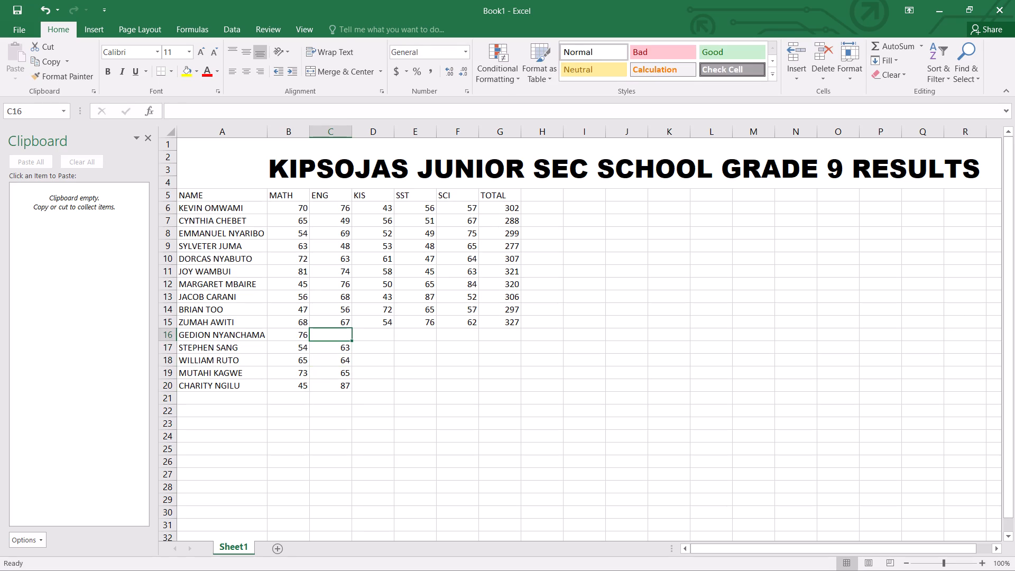
{"action": "type", "text": "65"}
{"action": "key", "text": "Up"}
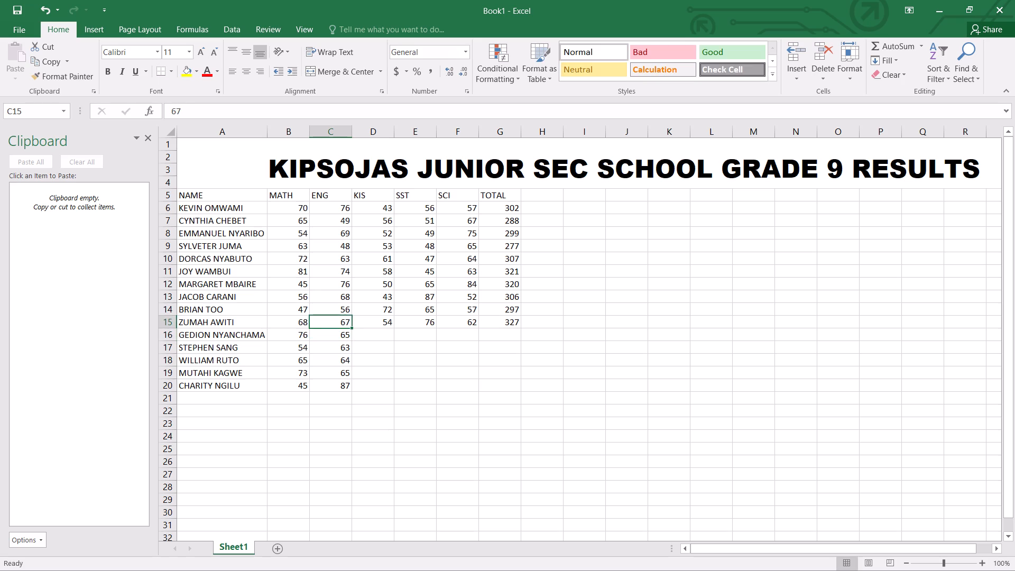
Enter the KIS marks 76, 65, 64, 82 and 62 in D16 to D20.
{"action": "key", "text": "Down"}
{"action": "key", "text": "Right"}
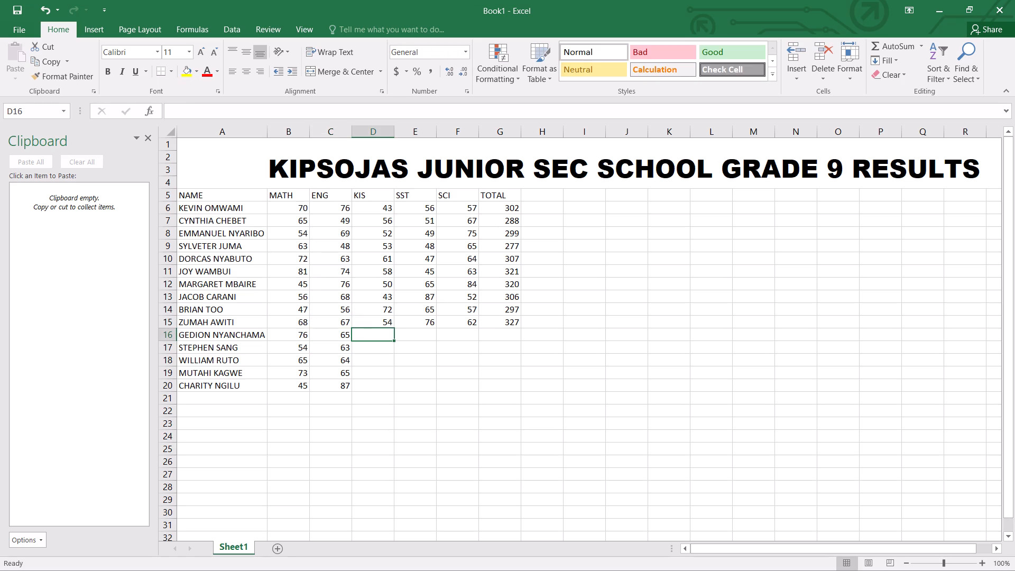
{"action": "type", "text": "76"}
{"action": "key", "text": "Down"}
{"action": "type", "text": "65"}
{"action": "key", "text": "Down"}
{"action": "type", "text": "64"}
{"action": "key", "text": "Down"}
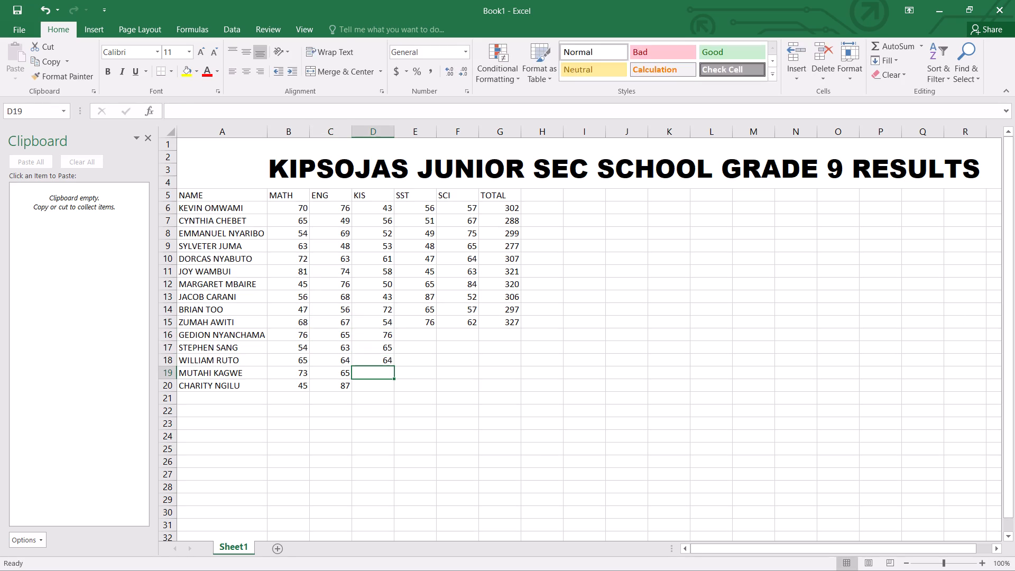
{"action": "type", "text": "82"}
{"action": "key", "text": "Down"}
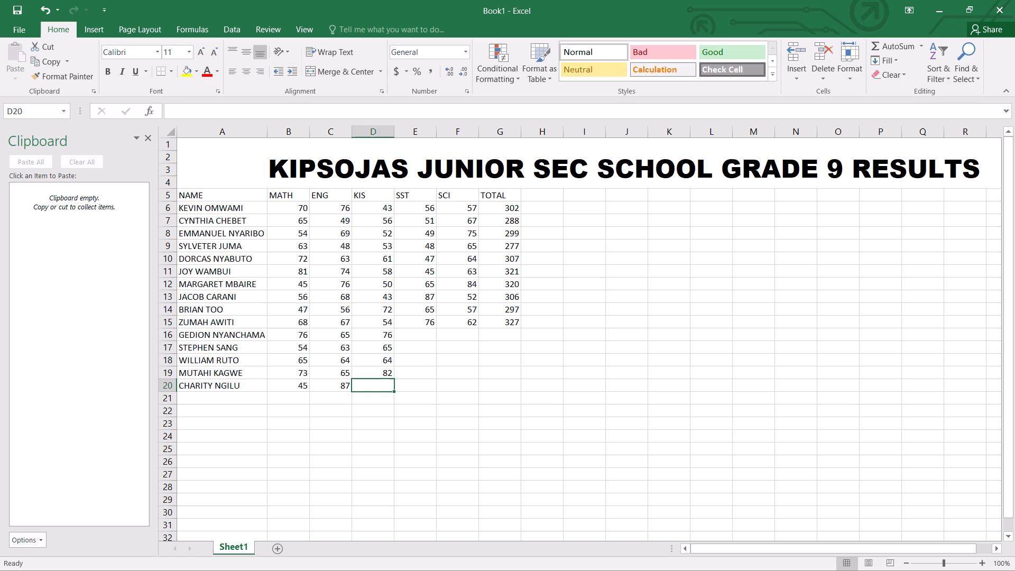
{"action": "type", "text": "62"}
{"action": "key", "text": "Right"}
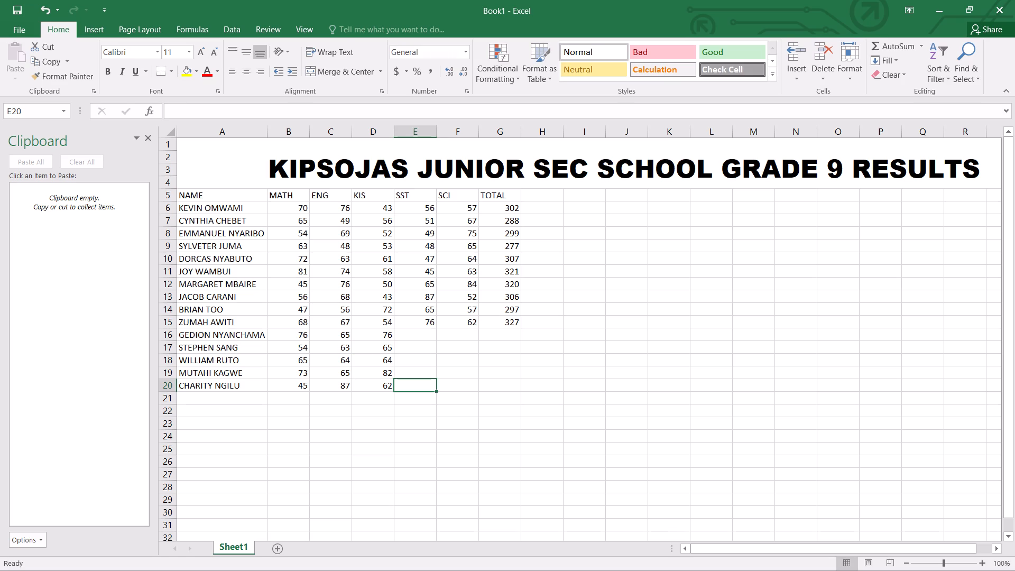
Fill in the SST marks from E20 up to E16 with 63, 65, 74, 35 and 67.
{"action": "type", "text": "63"}
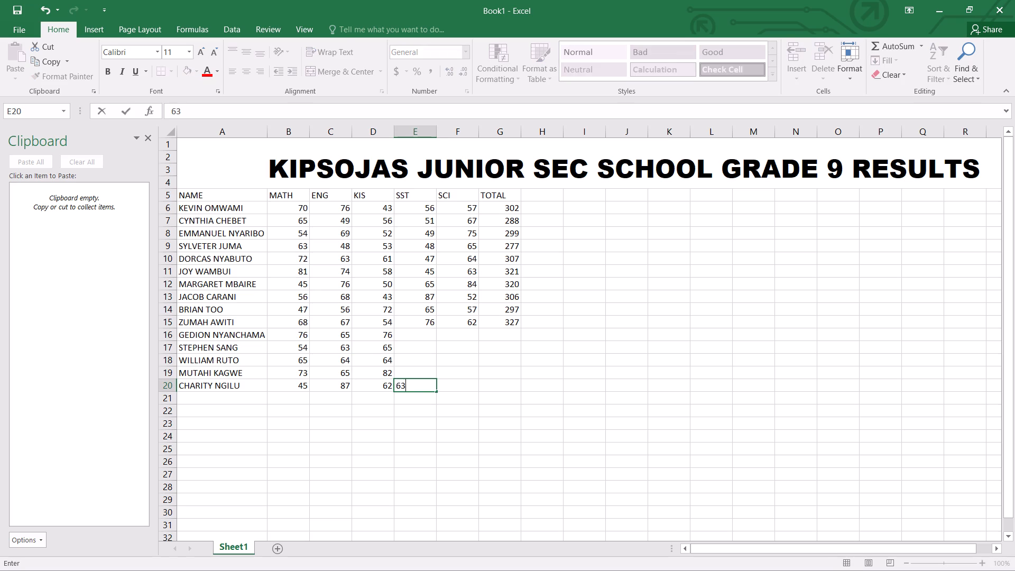
{"action": "key", "text": "Up"}
{"action": "type", "text": "65"}
{"action": "key", "text": "Up"}
{"action": "type", "text": "74"}
{"action": "key", "text": "Up"}
{"action": "type", "text": "35"}
{"action": "key", "text": "Up"}
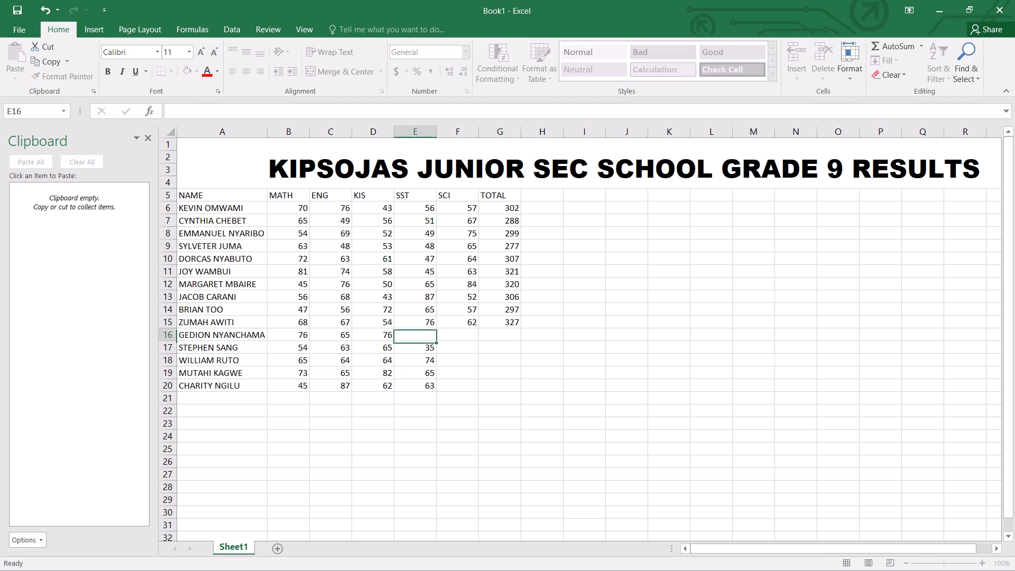
{"action": "type", "text": "67"}
{"action": "key", "text": "Right"}
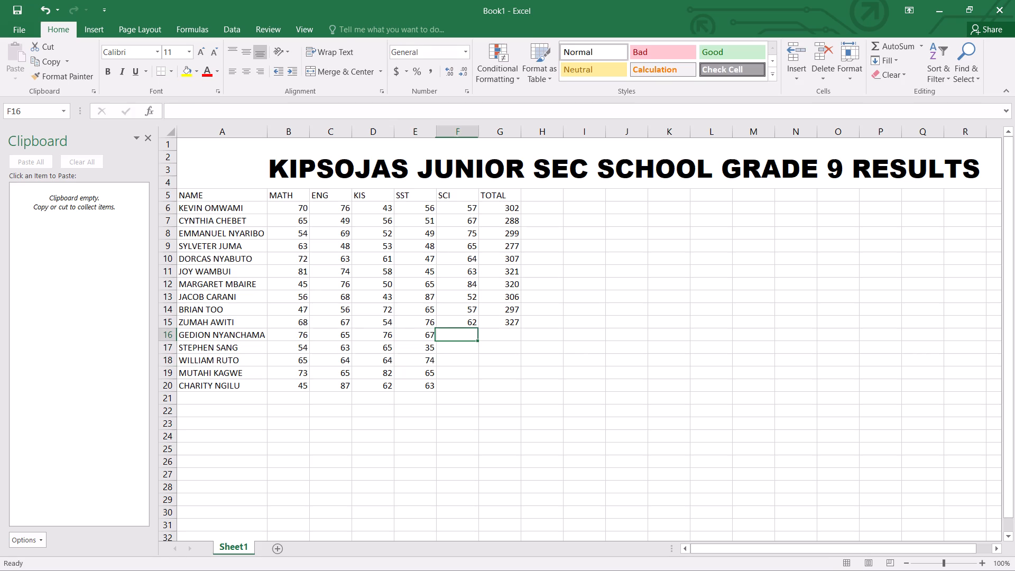
Enter the SCI marks 45 in F16, 34 in F15, and 45, 67, 65 and 76 in F17 to F20.
{"action": "type", "text": "45"}
{"action": "key", "text": "Up"}
{"action": "type", "text": "34"}
{"action": "key", "text": "Up"}
{"action": "key", "text": "Down"}
{"action": "key", "text": "Down"}
{"action": "key", "text": "Down"}
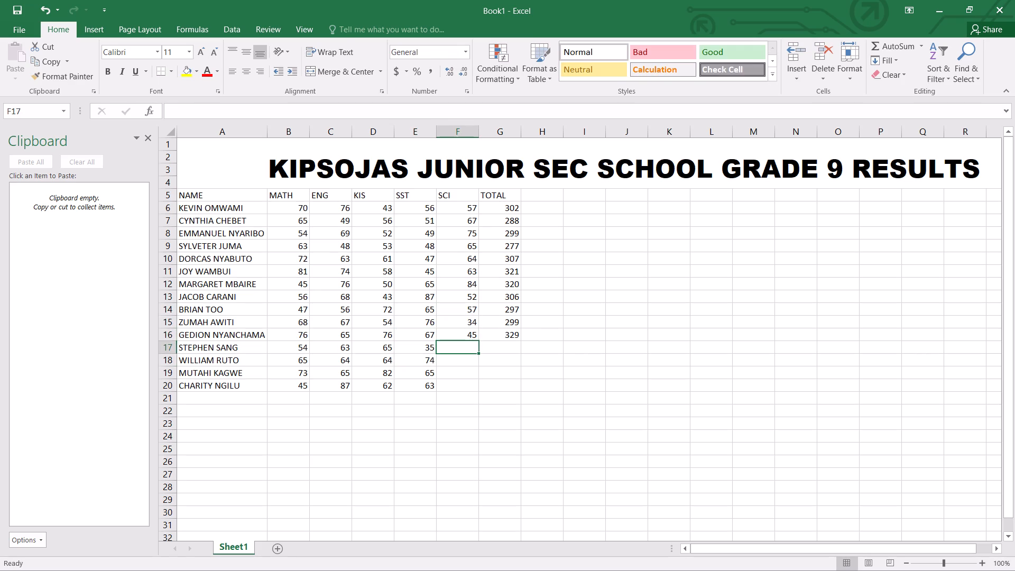
{"action": "type", "text": "45"}
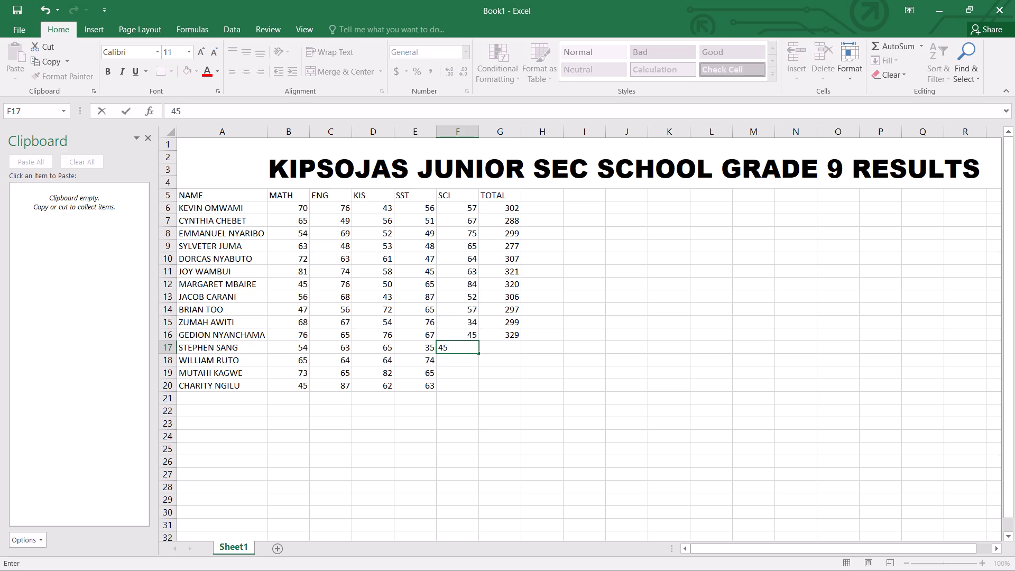
{"action": "key", "text": "Down"}
{"action": "type", "text": "67"}
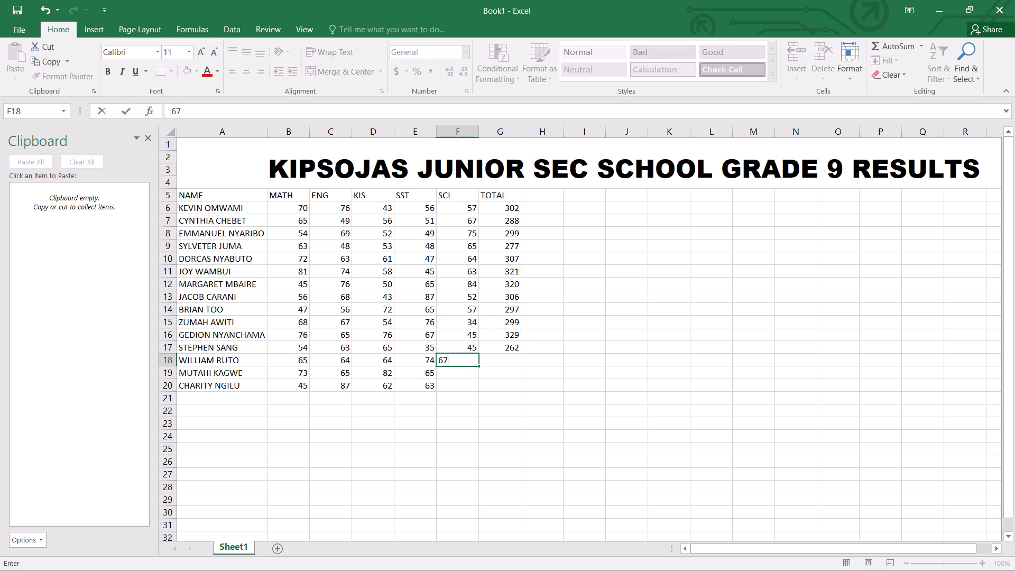
{"action": "key", "text": "Down"}
{"action": "type", "text": "65"}
{"action": "key", "text": "Down"}
{"action": "type", "text": "76"}
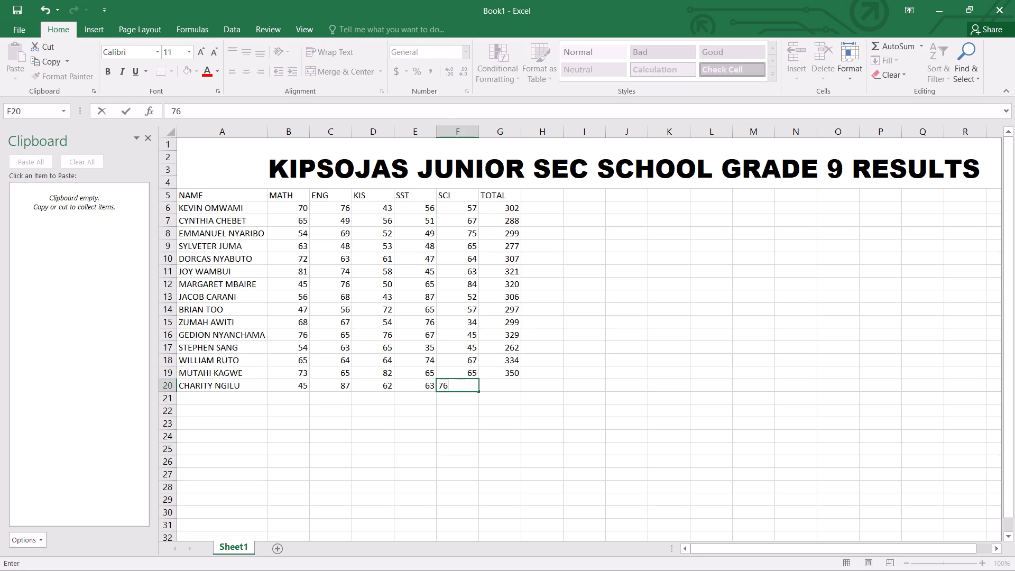
{"action": "key", "text": "Right"}
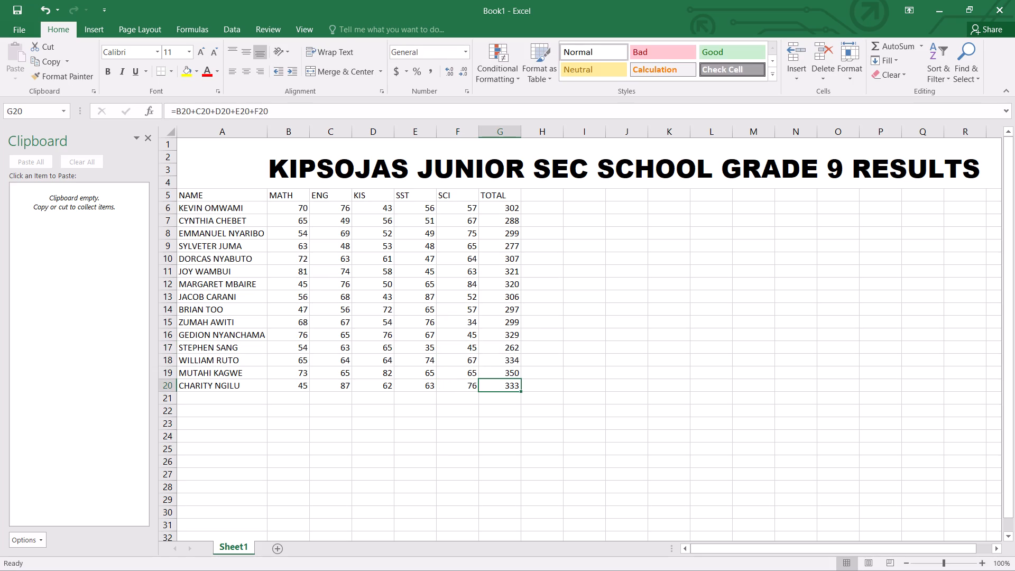
{"action": "key", "text": "Up"}
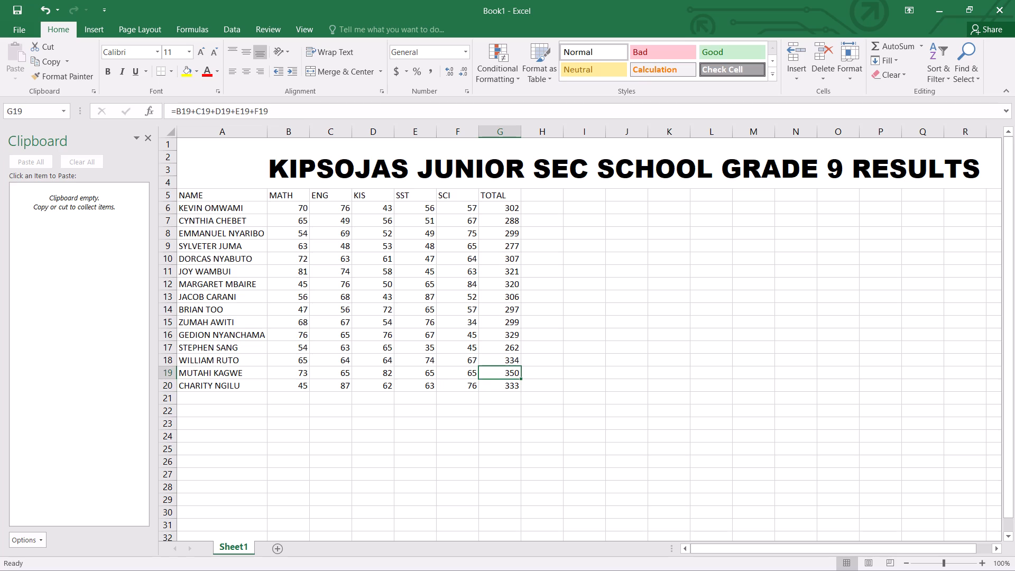
{"action": "key", "text": "Right"}
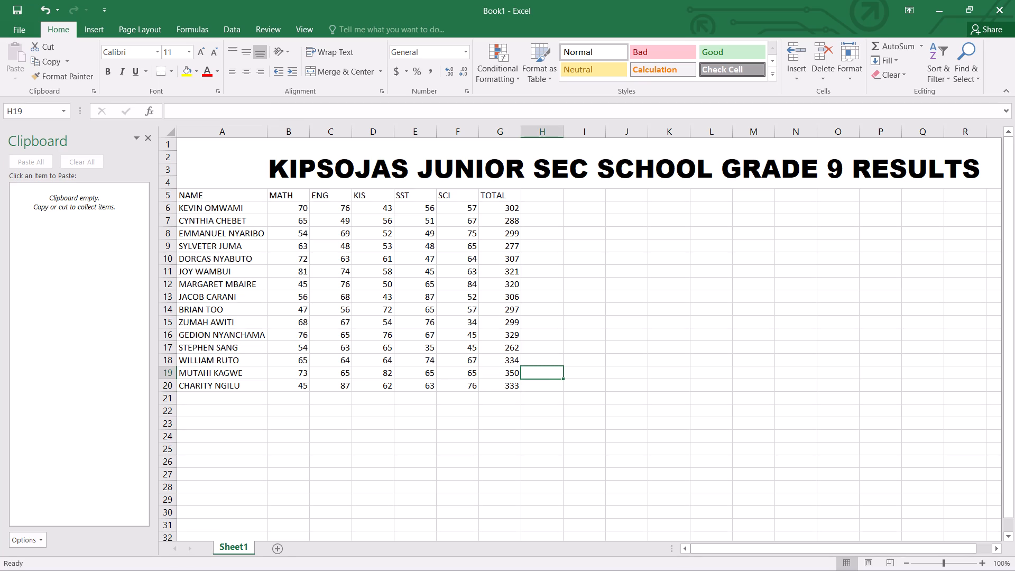
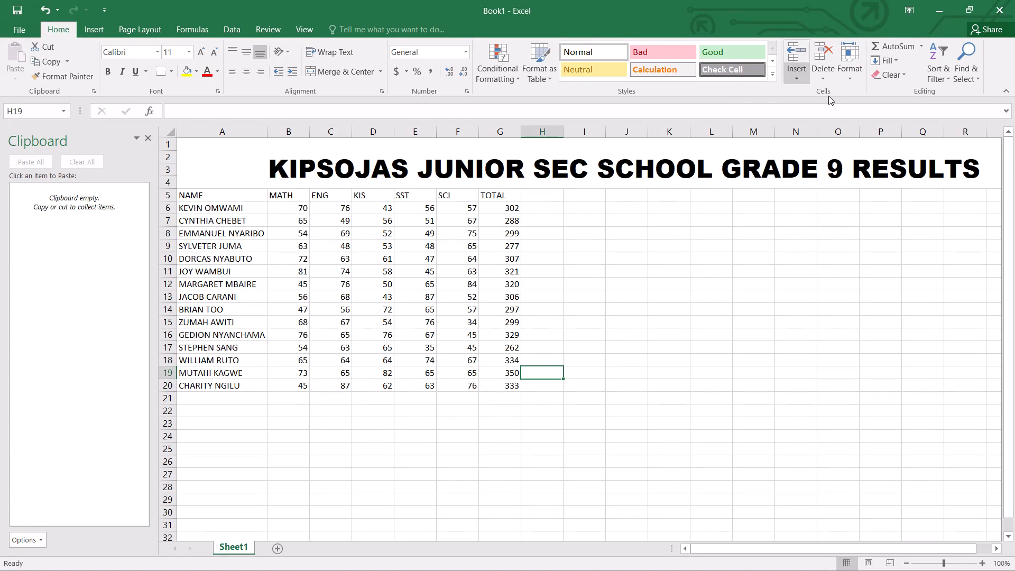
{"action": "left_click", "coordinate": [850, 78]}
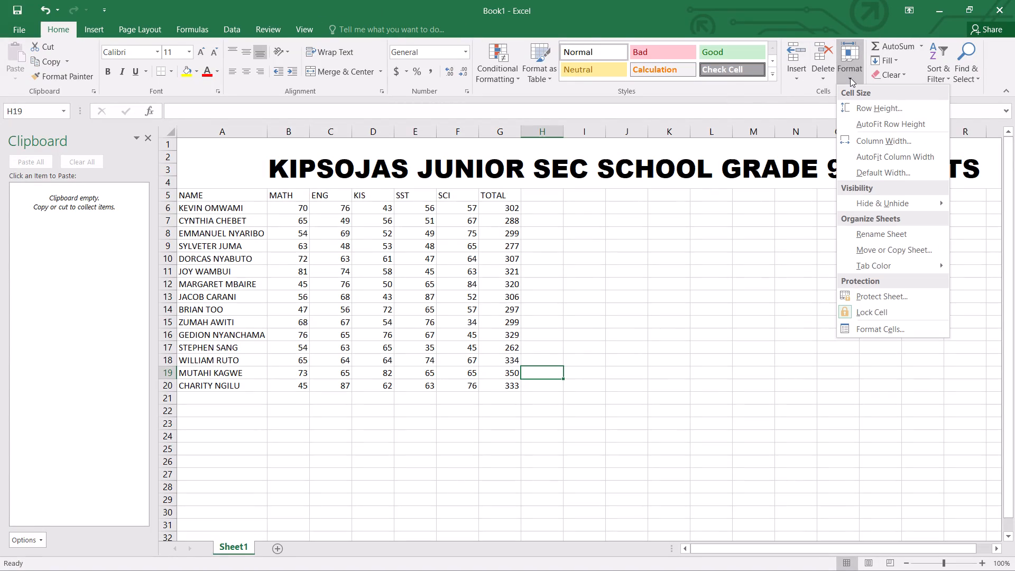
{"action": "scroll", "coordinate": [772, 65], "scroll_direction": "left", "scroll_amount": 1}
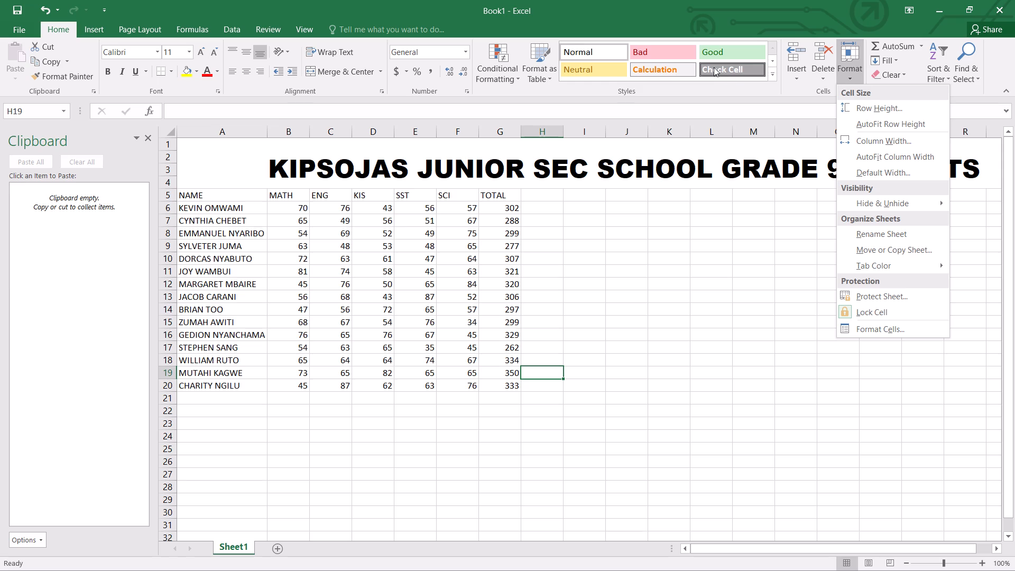
Apply the Calculation cell style to the empty cell H19.
{"action": "left_click", "coordinate": [663, 65]}
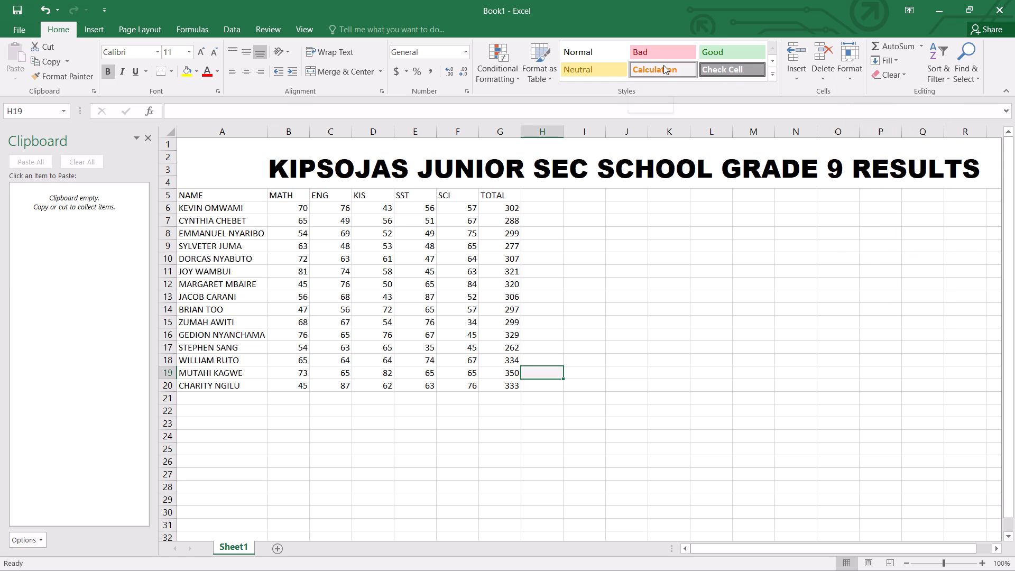
{"action": "left_click", "coordinate": [663, 65]}
{"action": "left_click", "coordinate": [663, 65]}
{"action": "left_click", "coordinate": [663, 65]}
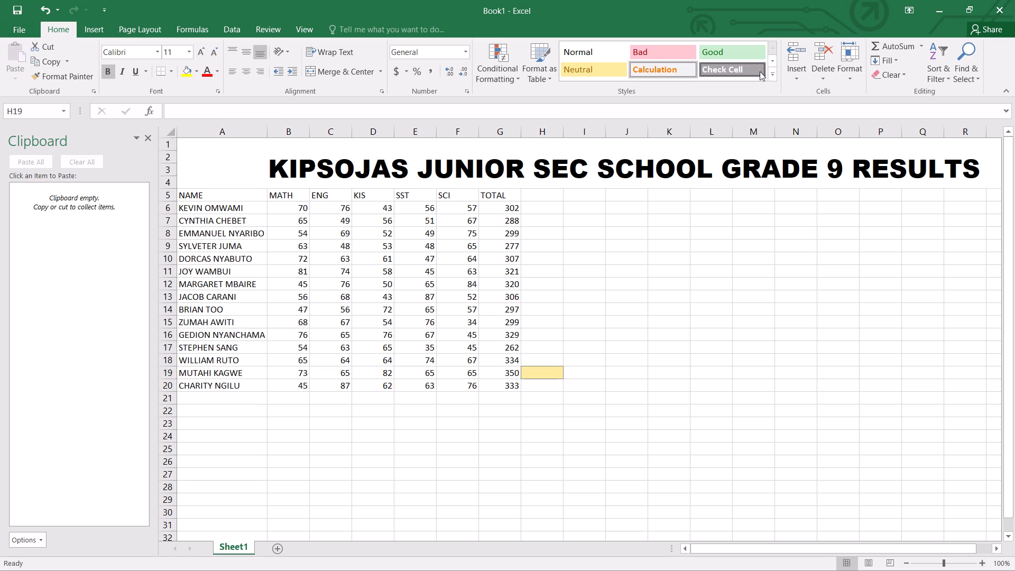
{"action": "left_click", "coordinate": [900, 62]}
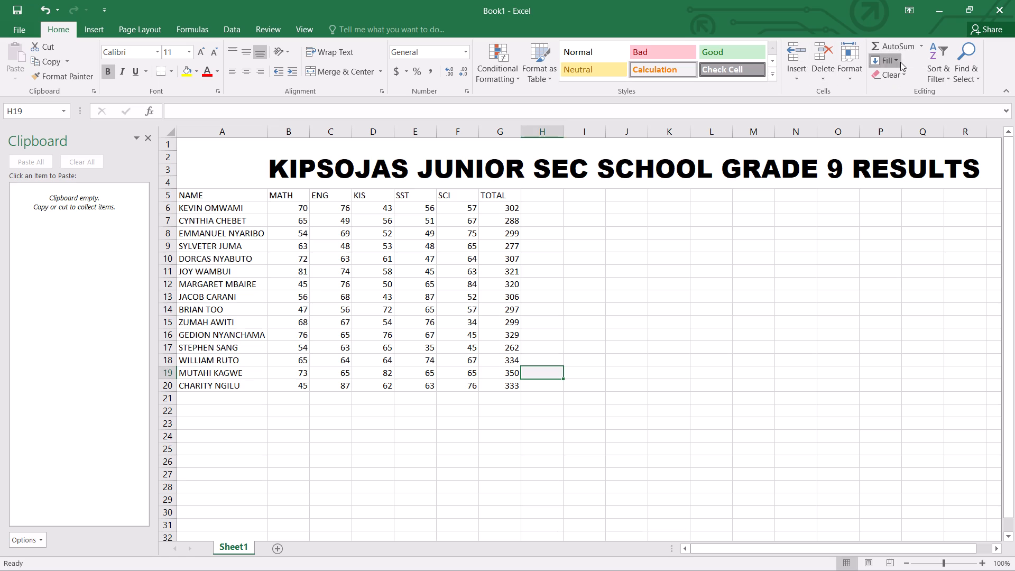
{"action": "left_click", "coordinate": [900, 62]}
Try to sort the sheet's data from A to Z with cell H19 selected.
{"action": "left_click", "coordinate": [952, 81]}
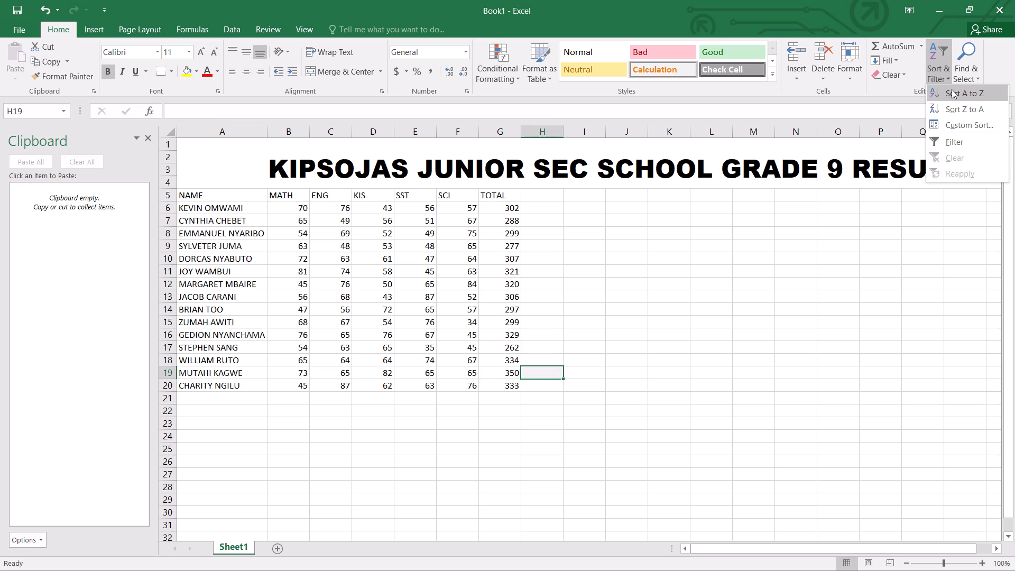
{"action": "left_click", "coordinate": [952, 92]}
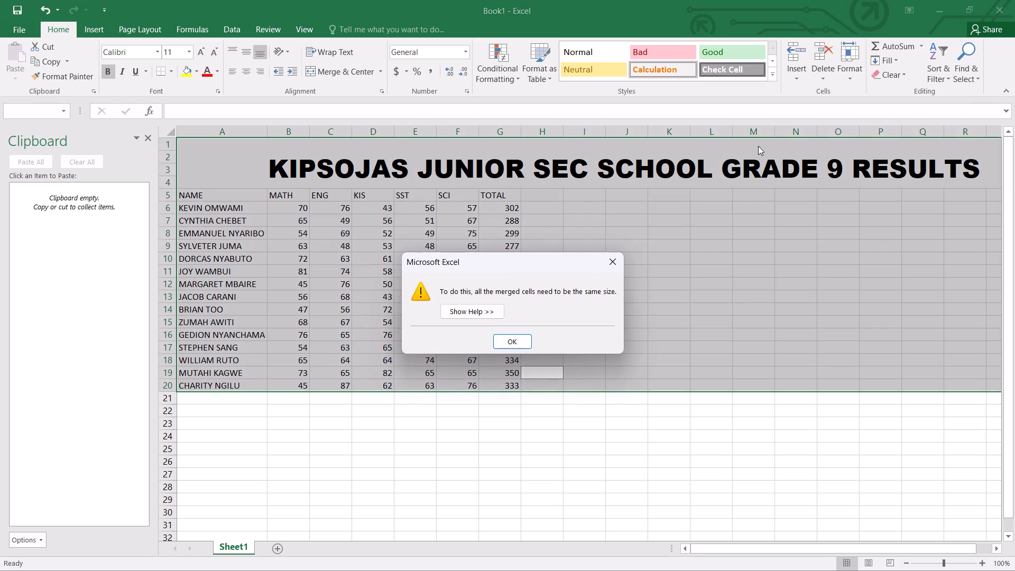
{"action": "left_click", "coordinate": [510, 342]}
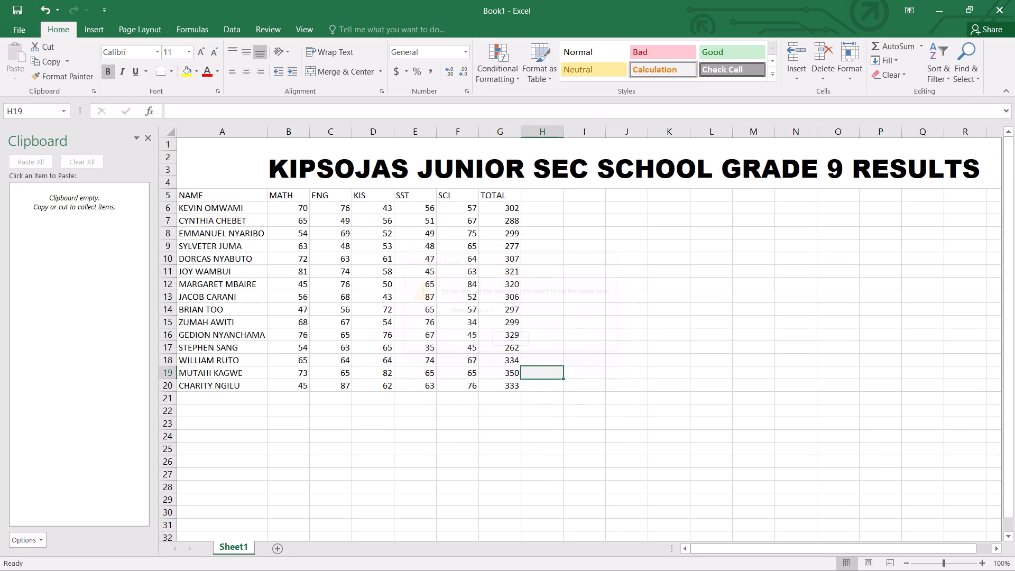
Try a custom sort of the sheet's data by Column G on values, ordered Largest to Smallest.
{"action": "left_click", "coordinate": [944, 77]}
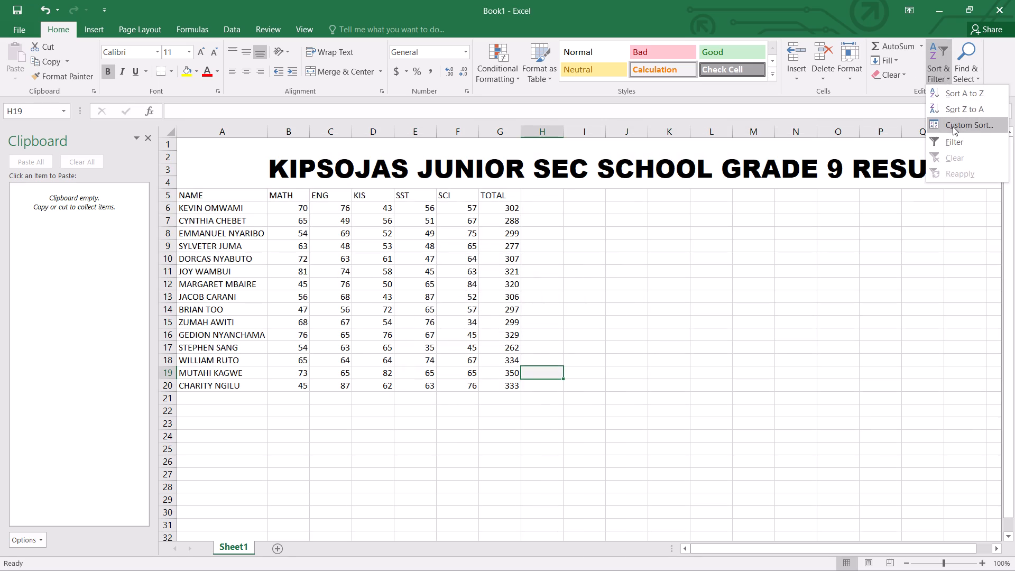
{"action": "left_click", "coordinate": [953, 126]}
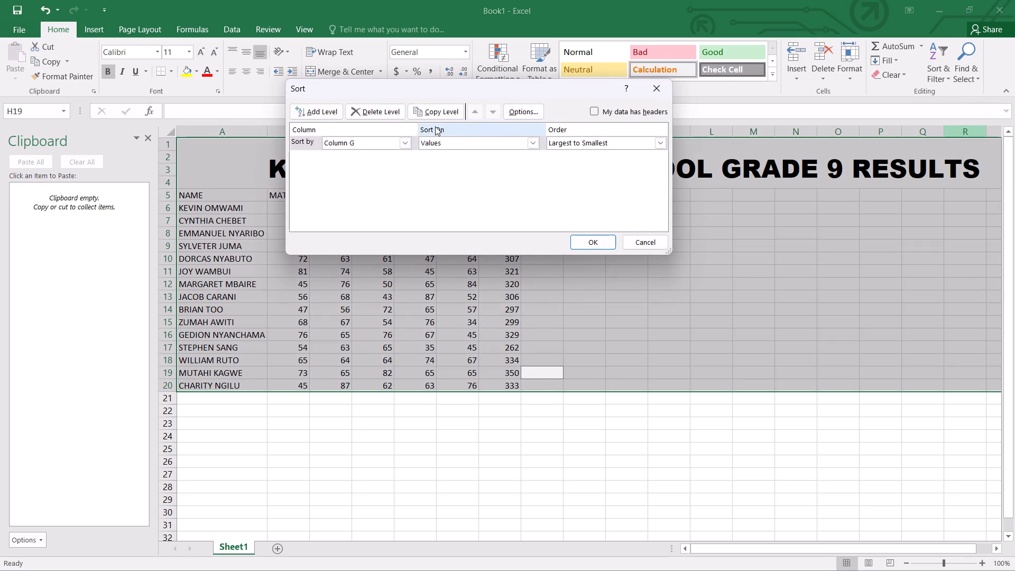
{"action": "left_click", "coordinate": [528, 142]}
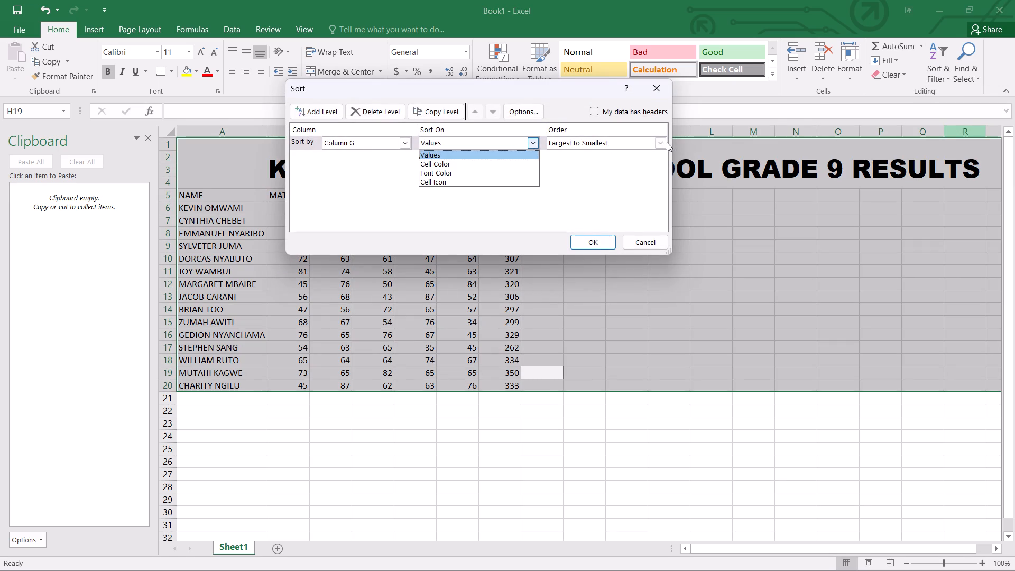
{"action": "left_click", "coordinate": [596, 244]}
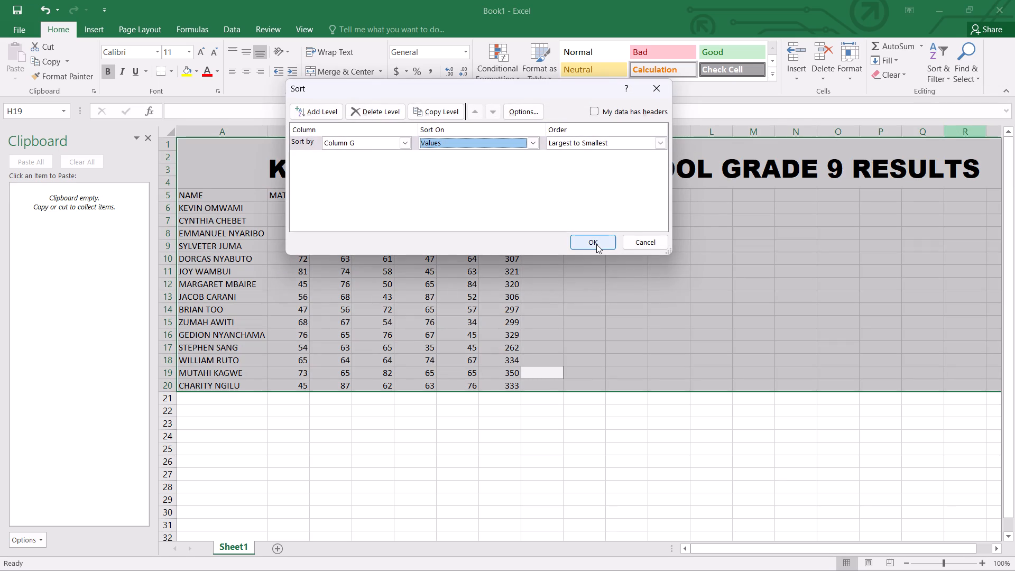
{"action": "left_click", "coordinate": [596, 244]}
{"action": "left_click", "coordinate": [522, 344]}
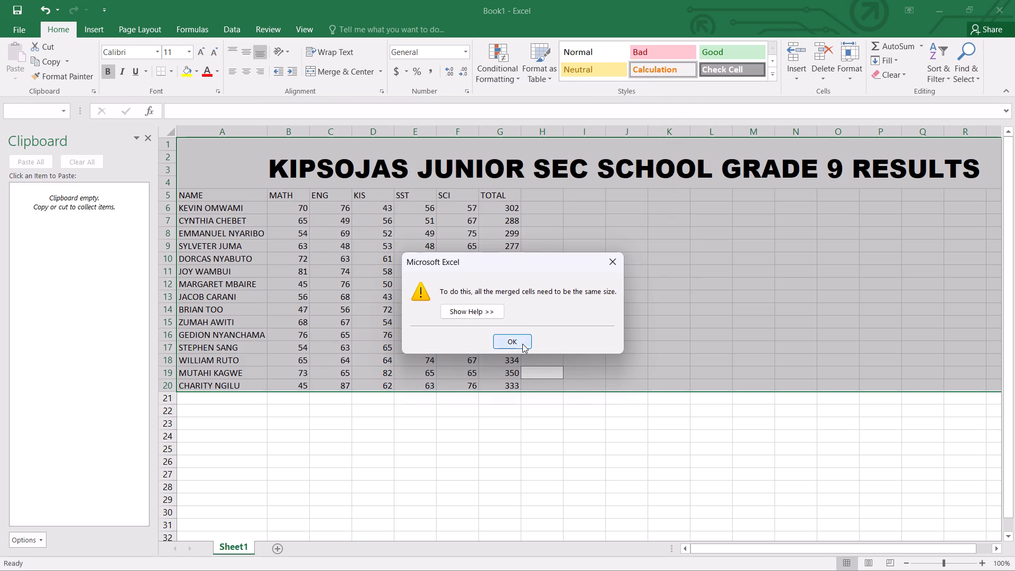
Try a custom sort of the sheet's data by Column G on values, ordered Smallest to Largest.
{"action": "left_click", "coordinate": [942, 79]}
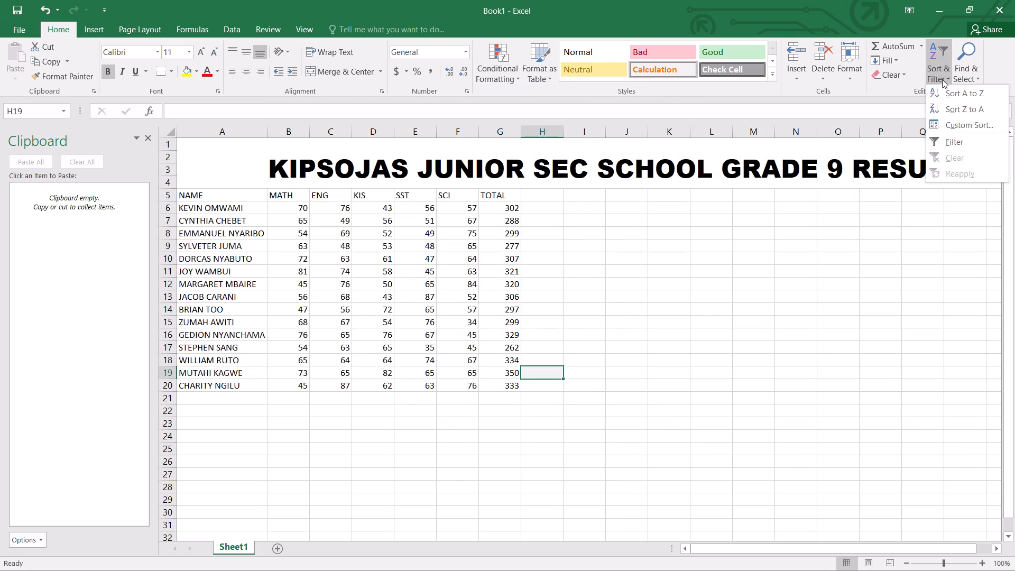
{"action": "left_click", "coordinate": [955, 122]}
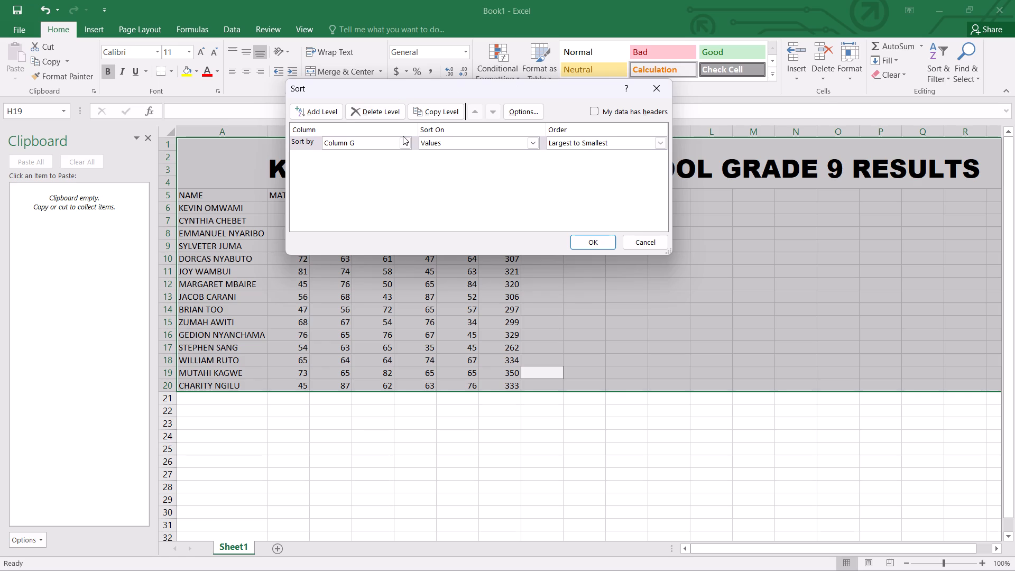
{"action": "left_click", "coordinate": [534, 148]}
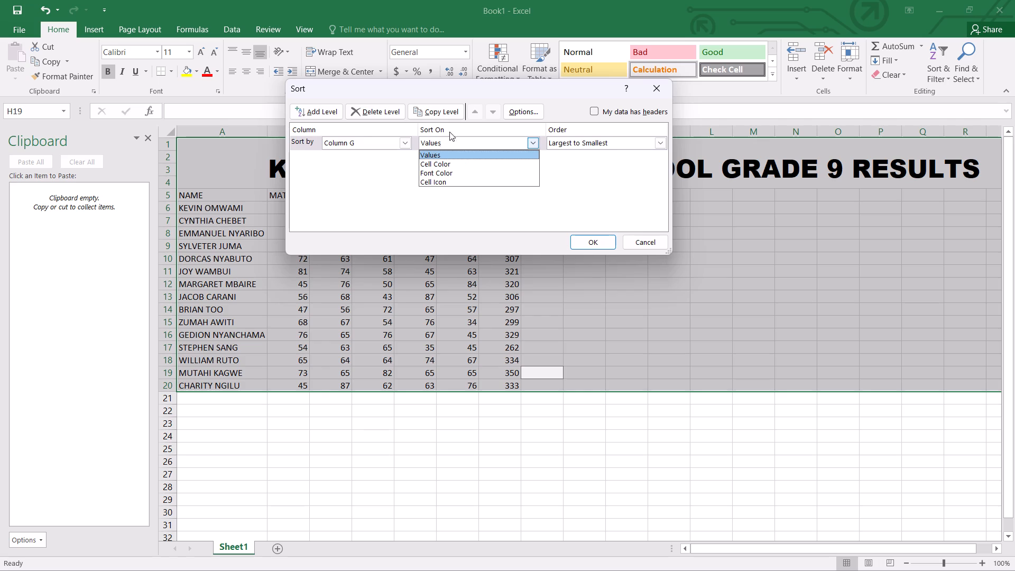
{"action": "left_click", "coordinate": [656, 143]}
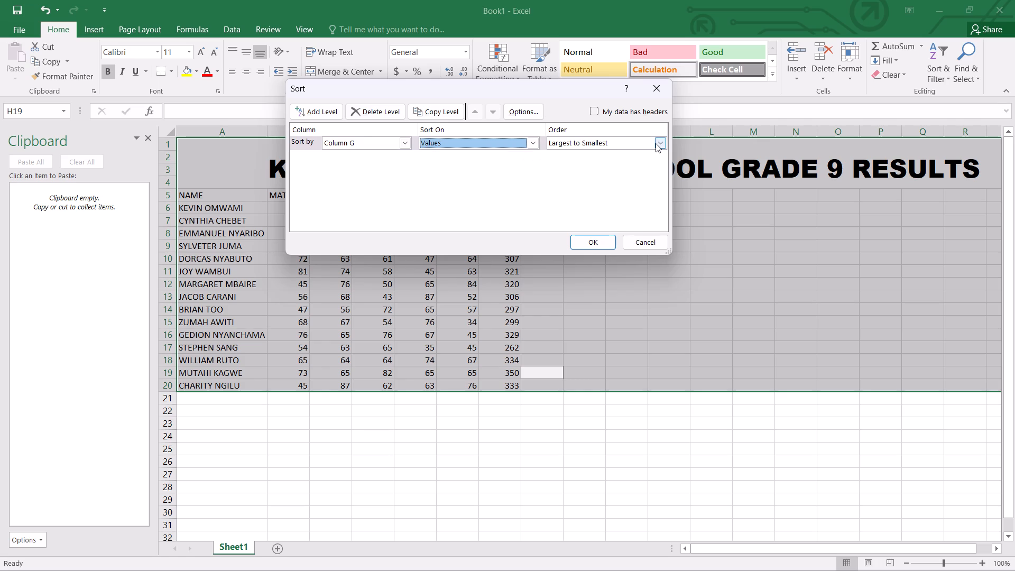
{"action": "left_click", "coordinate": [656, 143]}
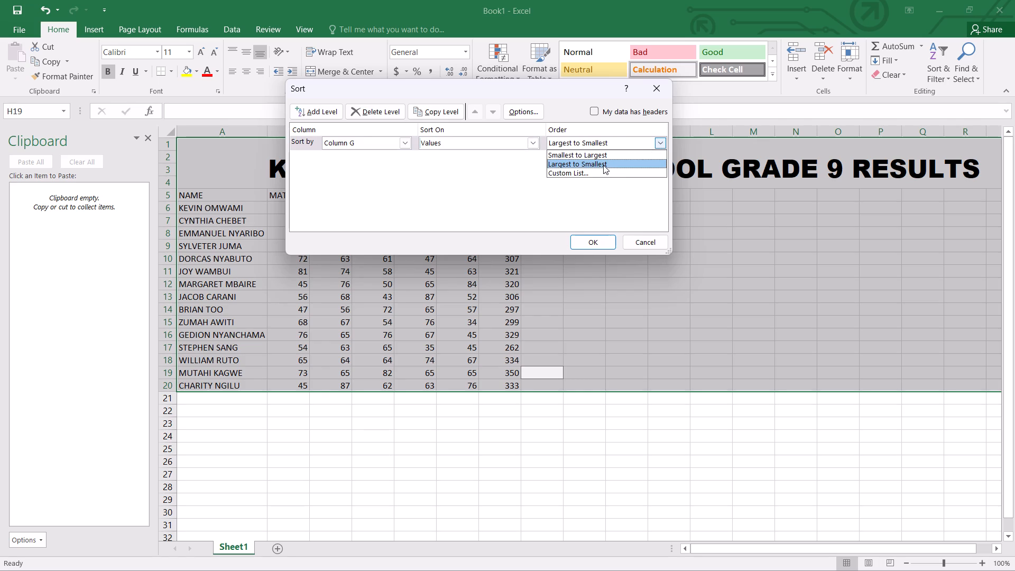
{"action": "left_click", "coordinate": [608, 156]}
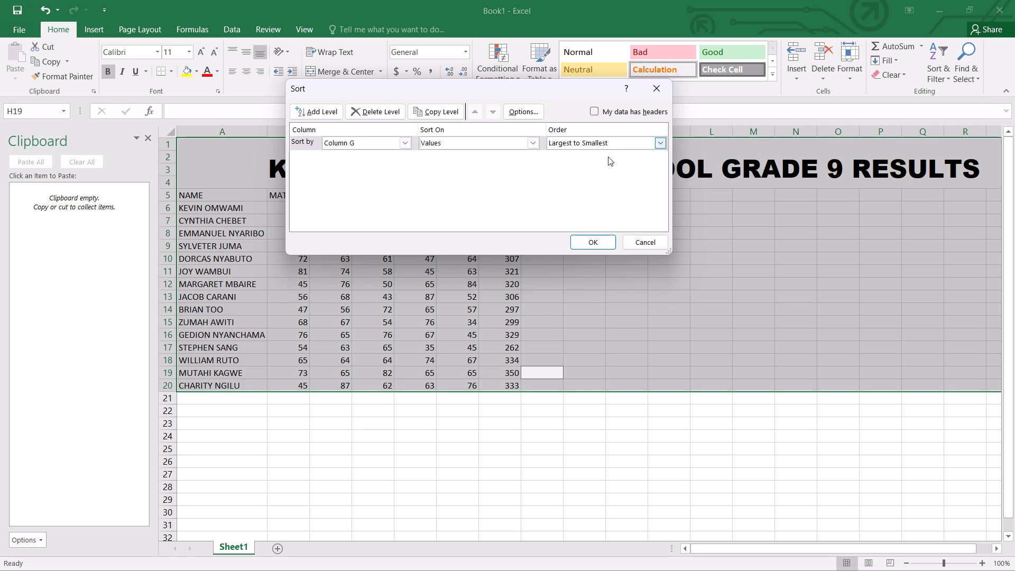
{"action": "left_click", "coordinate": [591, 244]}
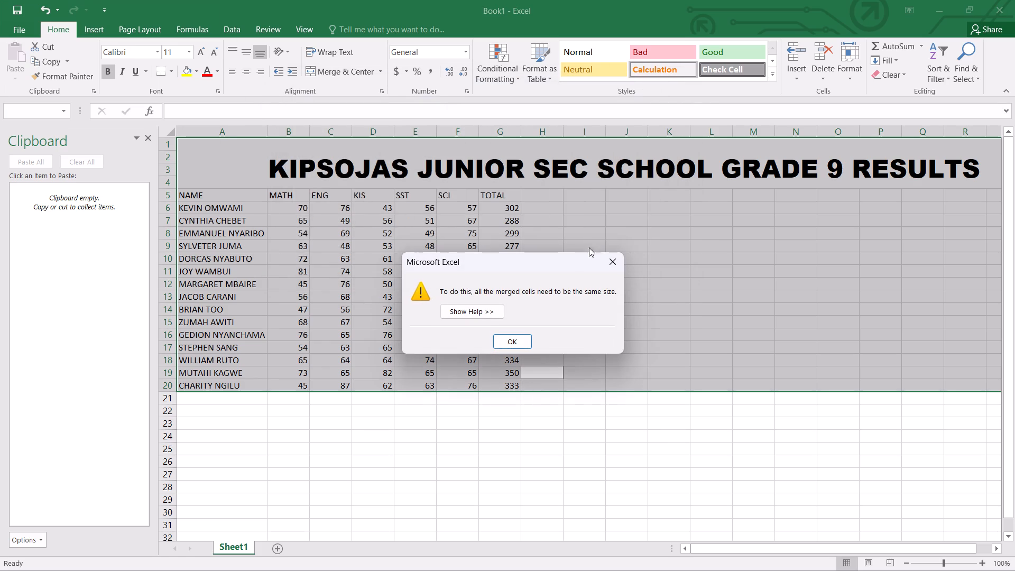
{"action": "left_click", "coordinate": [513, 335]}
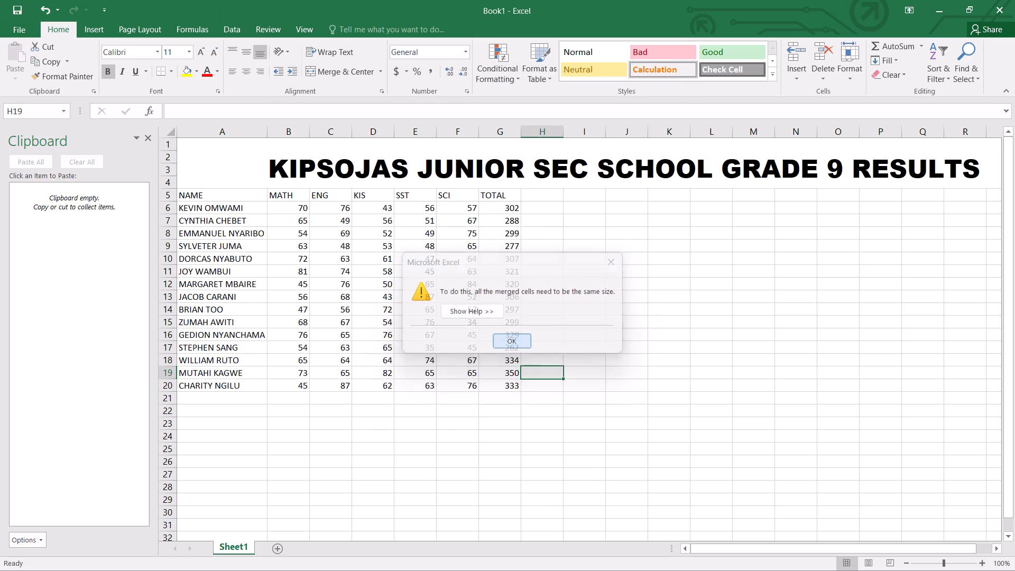
Custom sort only the totals in G6 to G20 by Column G values, Largest to Smallest, continuing with the current selection.
{"action": "left_click", "coordinate": [486, 206]}
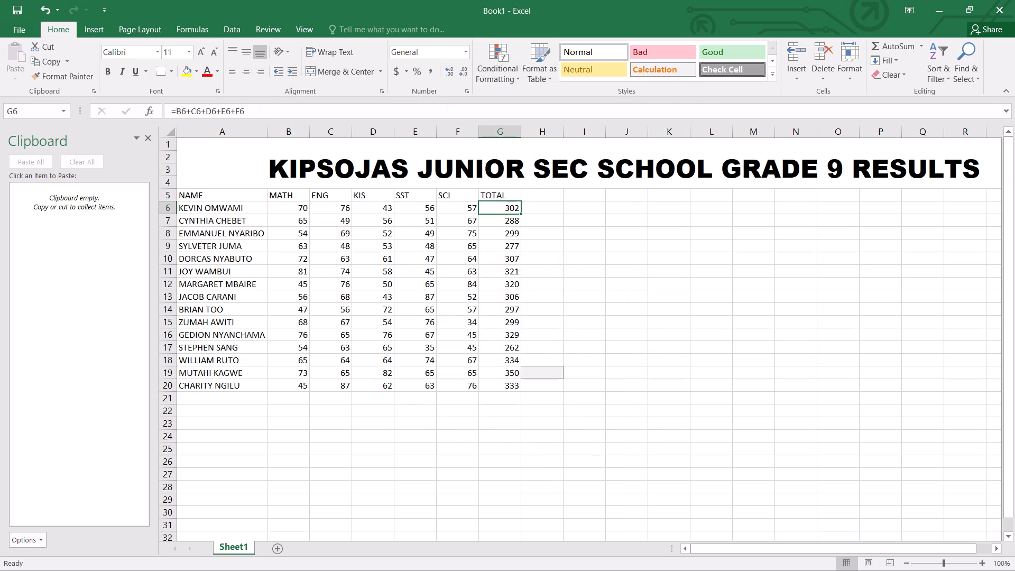
{"action": "key", "text": "shift+Down"}
{"action": "key", "text": "shift+Down"}
{"action": "key", "text": "shift+Down"}
{"action": "key", "text": "shift+Down"}
{"action": "key", "text": "shift+Down"}
{"action": "key", "text": "shift+Down"}
{"action": "key", "text": "shift+Down"}
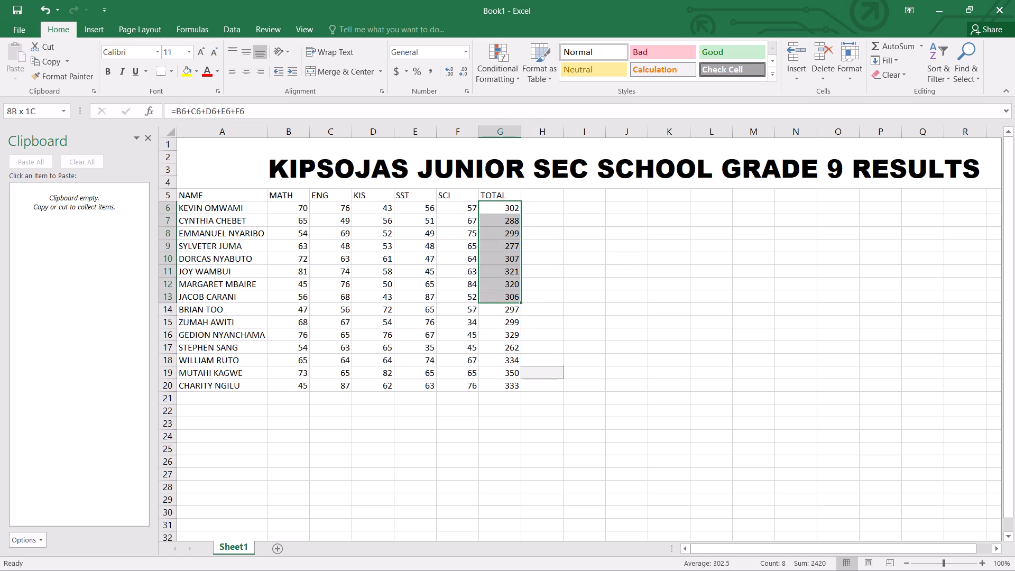
{"action": "key", "text": "shift+Down"}
{"action": "key", "text": "shift+Down"}
{"action": "key", "text": "shift+Down"}
{"action": "key", "text": "shift+Down"}
{"action": "key", "text": "shift+Down"}
{"action": "key", "text": "shift+Down"}
{"action": "key", "text": "shift+Down"}
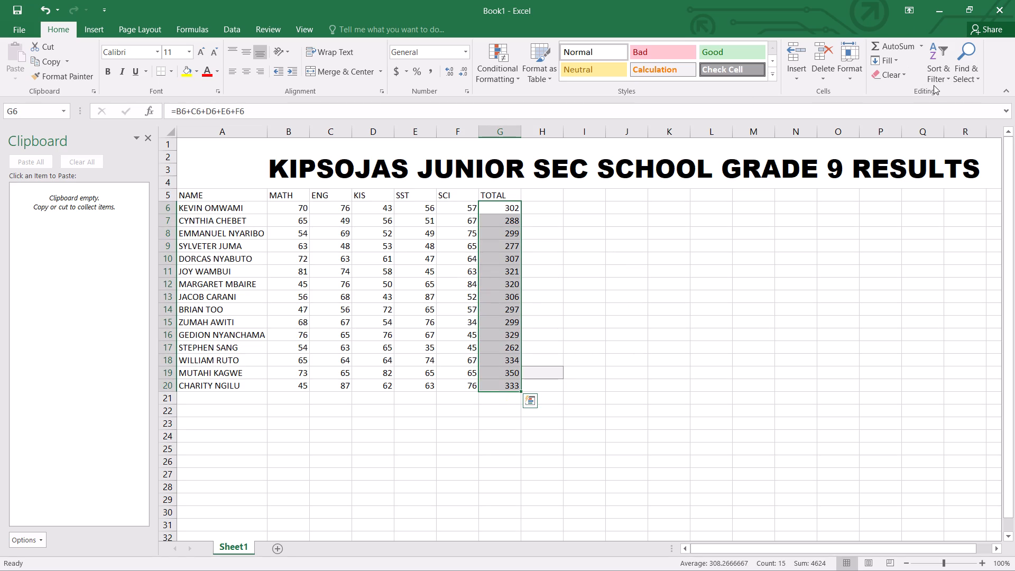
{"action": "left_click", "coordinate": [946, 77]}
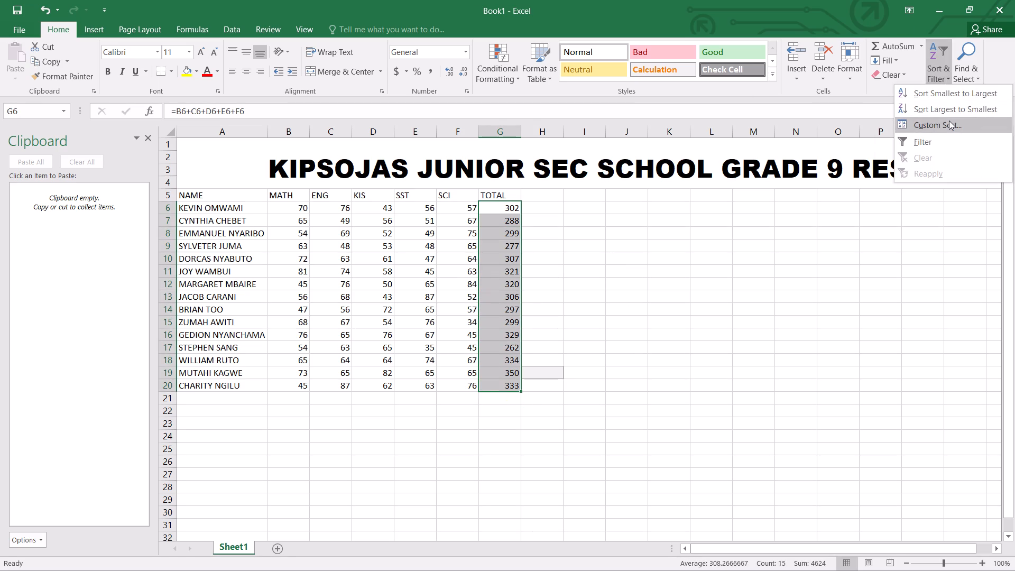
{"action": "left_click", "coordinate": [949, 121]}
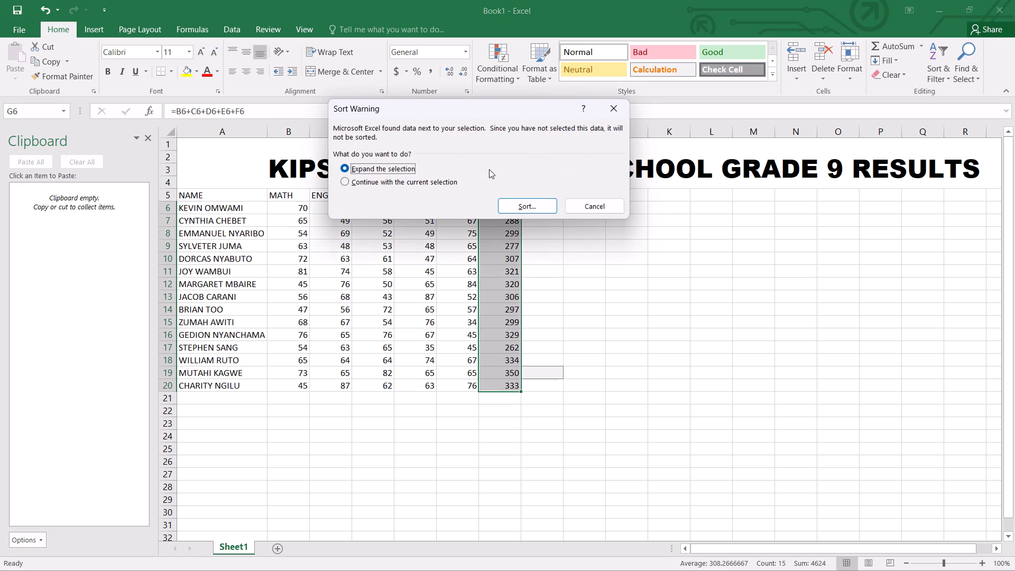
{"action": "left_click", "coordinate": [347, 184]}
{"action": "left_click", "coordinate": [521, 198]}
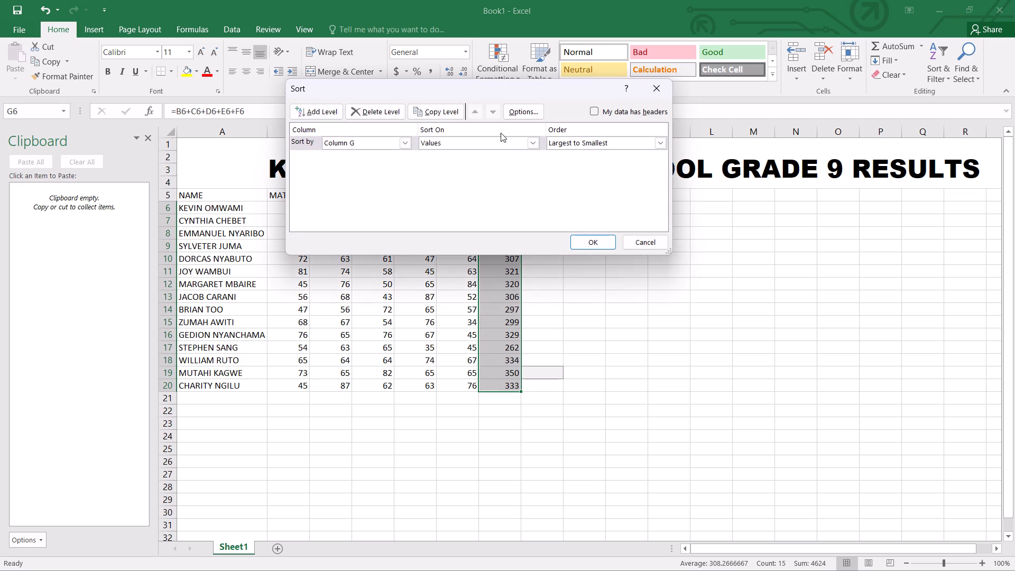
{"action": "left_click", "coordinate": [589, 242]}
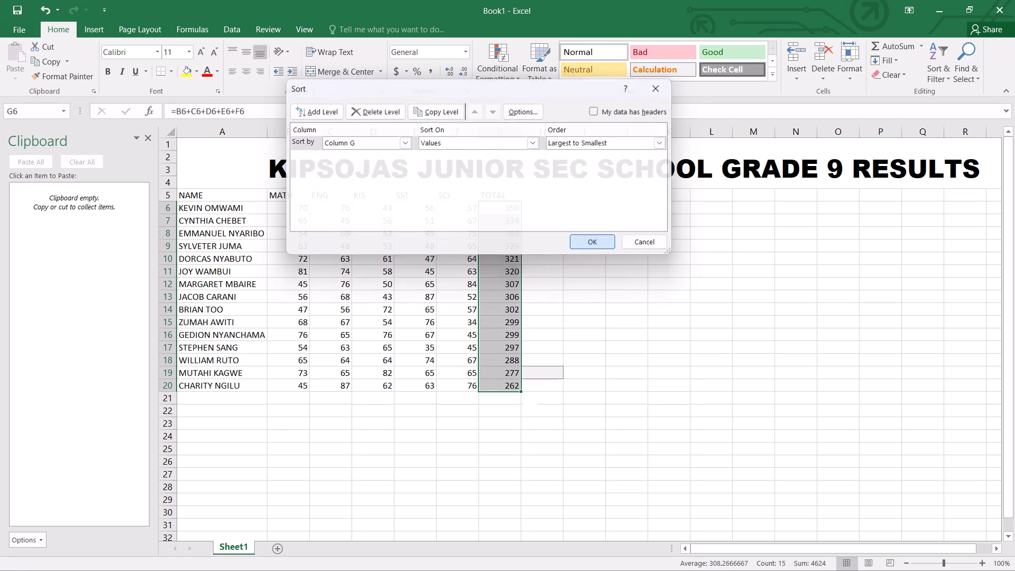